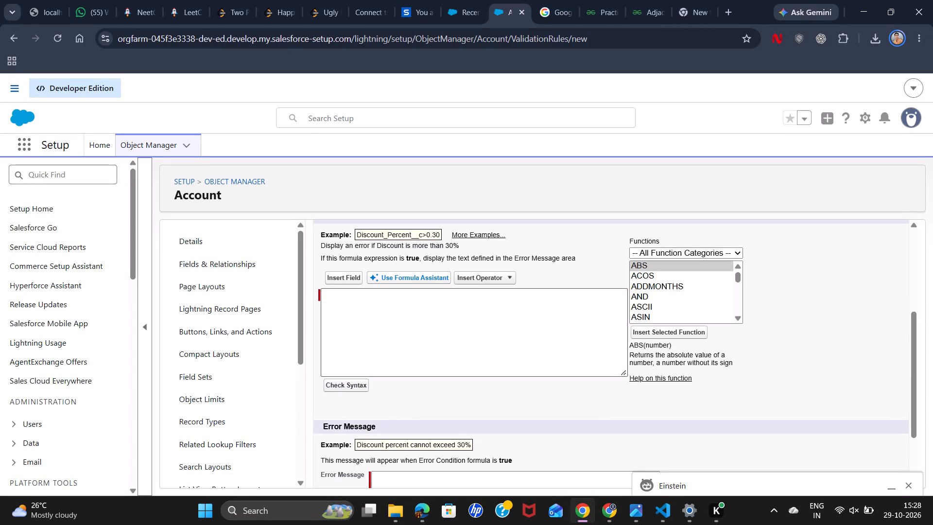
Enter ISBLANK(NAME) as the error condition formula of the Account_Name_Required rule and check its syntax.
{"action": "scroll", "coordinate": [378, 329], "scroll_direction": "right", "scroll_amount": 2}
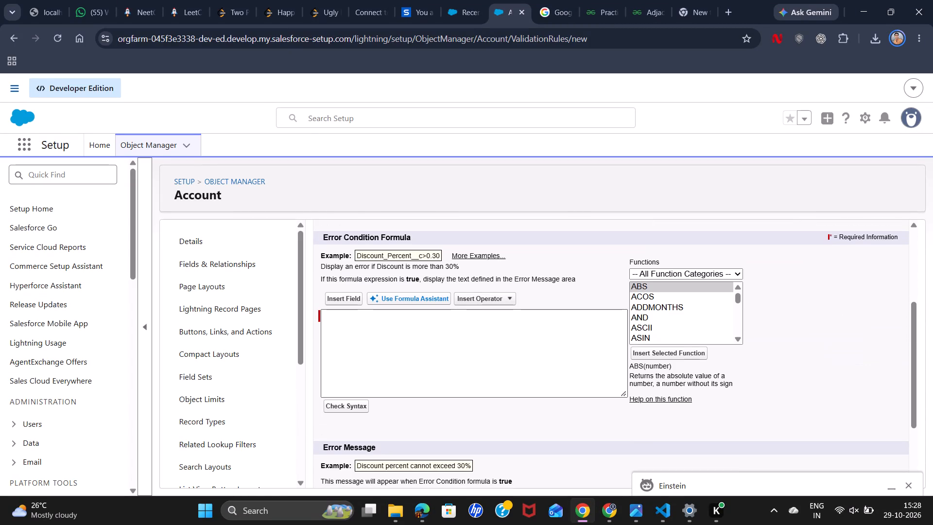
{"action": "left_click", "coordinate": [344, 320]}
{"action": "type", "text": "is"}
{"action": "key", "text": "BackSpace"}
{"action": "key", "text": "BackSpace"}
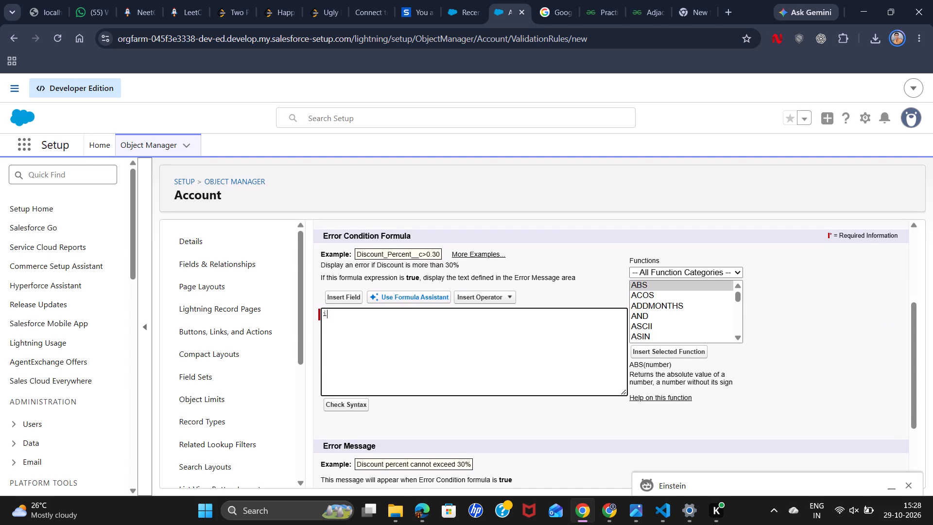
{"action": "type", "text": "IS"}
{"action": "type", "text": "BL"}
{"action": "type", "text": "ANK("}
{"action": "type", "text": "AME"}
{"action": "key", "text": "shift+parenright"}
{"action": "left_click", "coordinate": [361, 406]}
Enter "Account Name can not be blank" as the rule's error message.
{"action": "scroll", "coordinate": [401, 413], "scroll_direction": "down", "scroll_amount": 1}
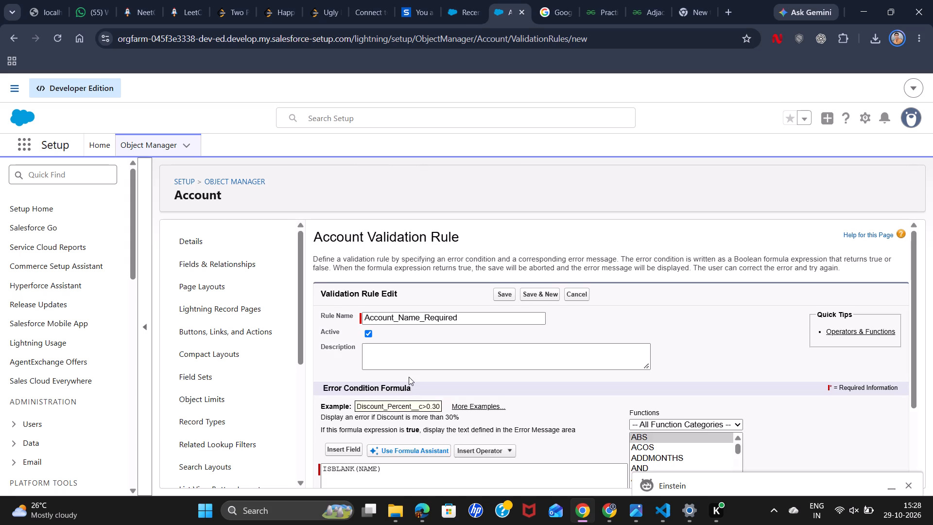
{"action": "scroll", "coordinate": [409, 376], "scroll_direction": "down", "scroll_amount": 3}
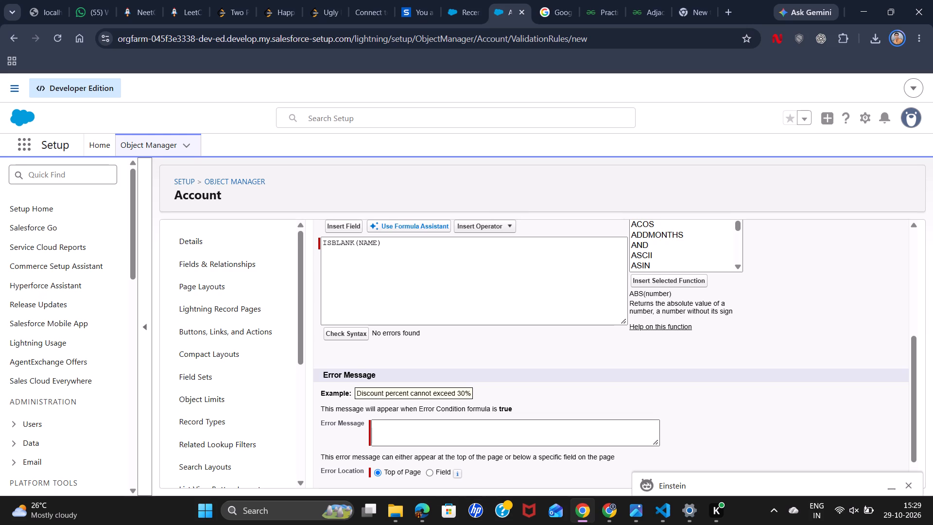
{"action": "left_click", "coordinate": [395, 429]}
{"action": "key", "text": "a"}
{"action": "type", "text": "ccount"}
{"action": "key", "text": "space"}
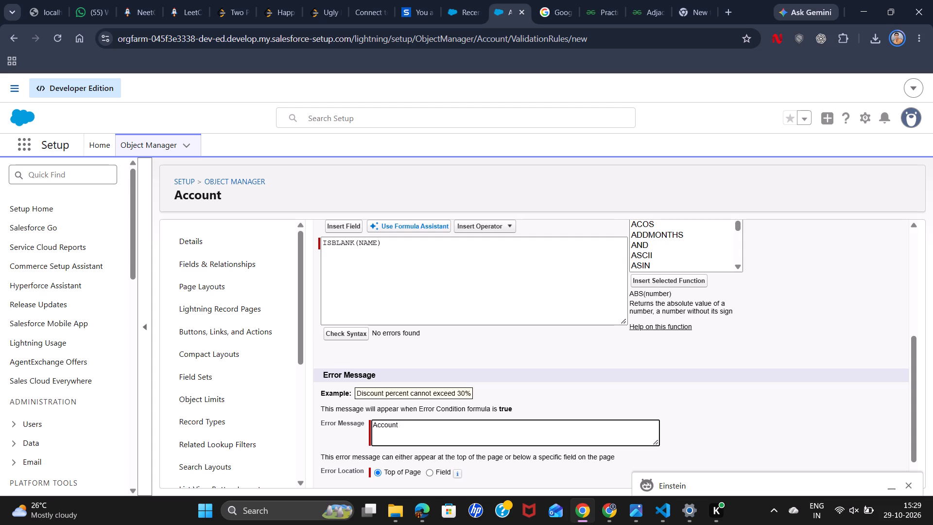
{"action": "type", "text": "ame can"}
{"action": "key", "text": "space"}
{"action": "type", "text": "not be"}
{"action": "key", "text": "space"}
{"action": "key", "text": "b"}
{"action": "type", "text": "lank"}
Set the error location to the Account Name field, dismiss the Einstein pane and save the validation rule.
{"action": "scroll", "coordinate": [395, 429], "scroll_direction": "down", "scroll_amount": 2}
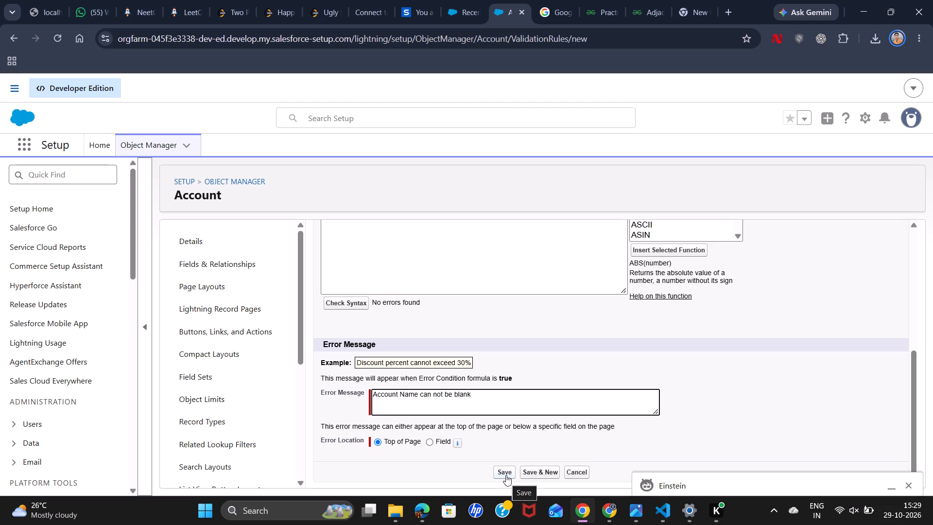
{"action": "scroll", "coordinate": [548, 458], "scroll_direction": "down", "scroll_amount": 1}
{"action": "left_click", "coordinate": [430, 442]}
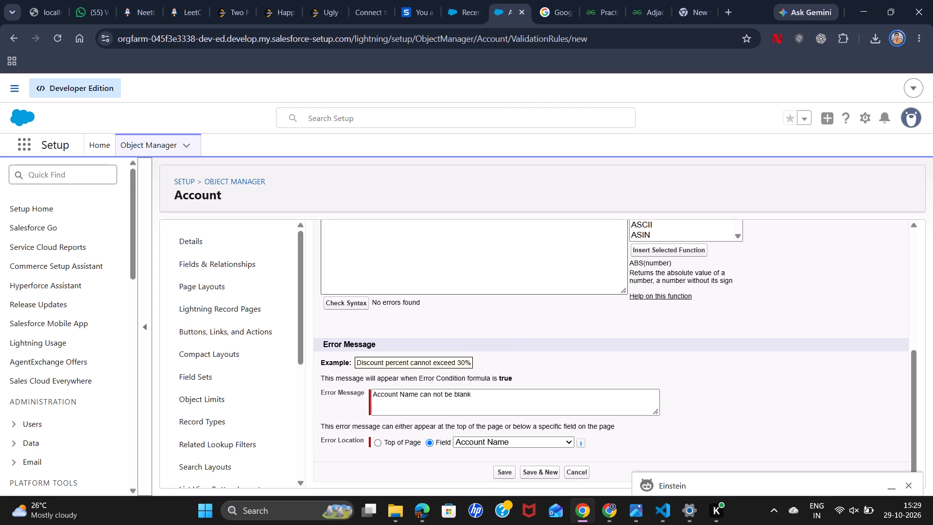
{"action": "scroll", "coordinate": [495, 371], "scroll_direction": "down", "scroll_amount": 1}
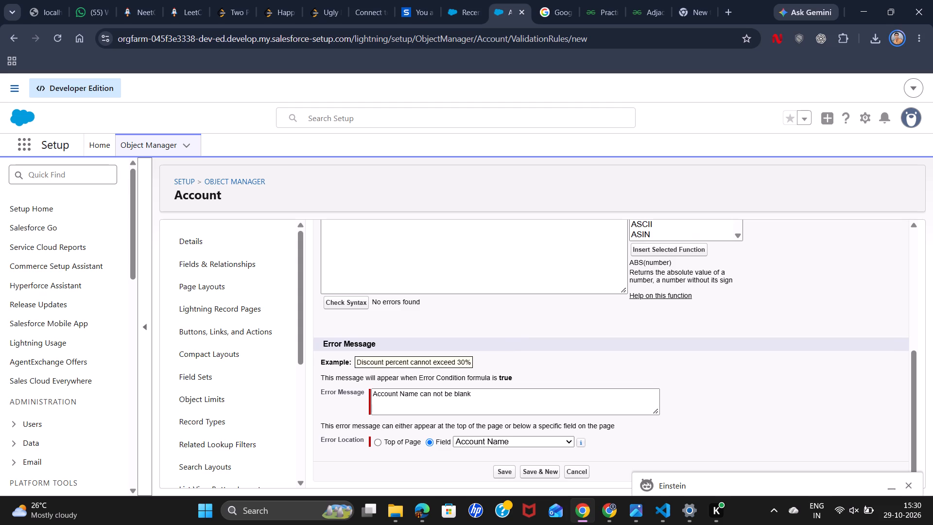
{"action": "scroll", "coordinate": [570, 425], "scroll_direction": "down", "scroll_amount": 1}
{"action": "left_click", "coordinate": [910, 485]}
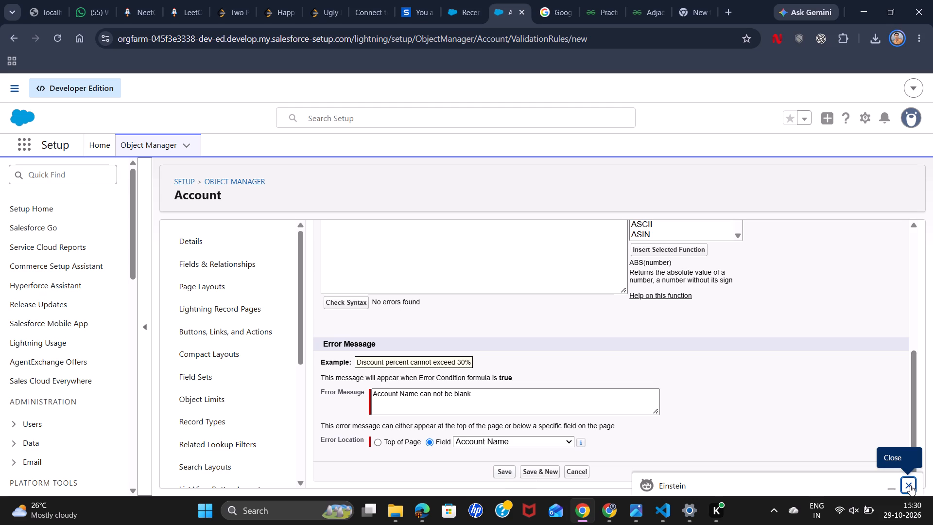
{"action": "left_click", "coordinate": [500, 473]}
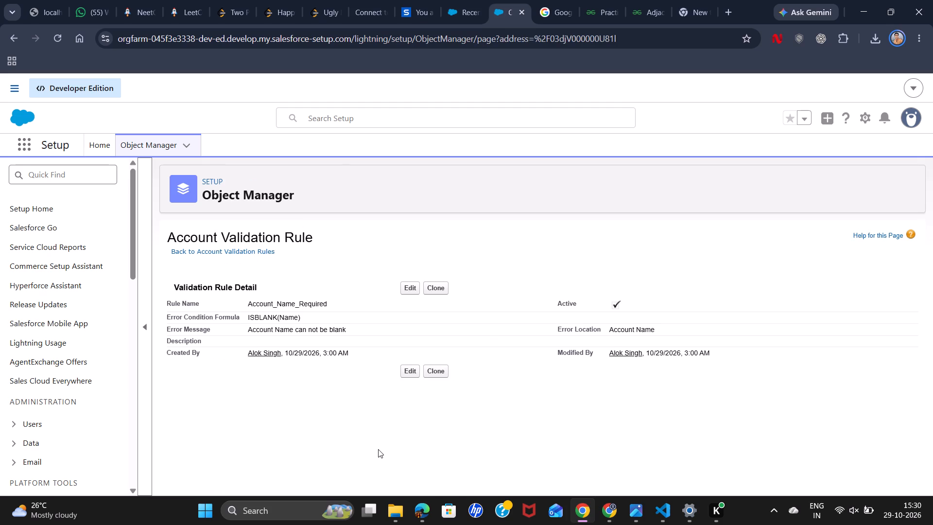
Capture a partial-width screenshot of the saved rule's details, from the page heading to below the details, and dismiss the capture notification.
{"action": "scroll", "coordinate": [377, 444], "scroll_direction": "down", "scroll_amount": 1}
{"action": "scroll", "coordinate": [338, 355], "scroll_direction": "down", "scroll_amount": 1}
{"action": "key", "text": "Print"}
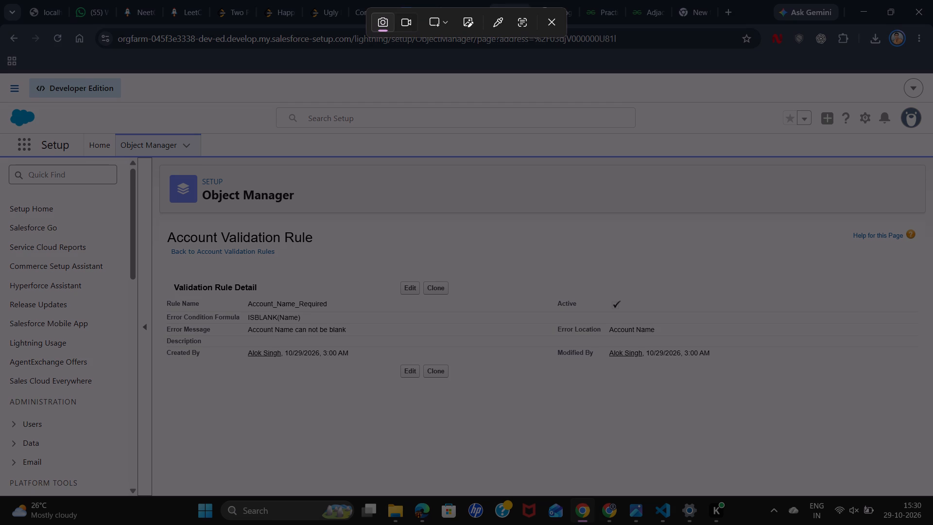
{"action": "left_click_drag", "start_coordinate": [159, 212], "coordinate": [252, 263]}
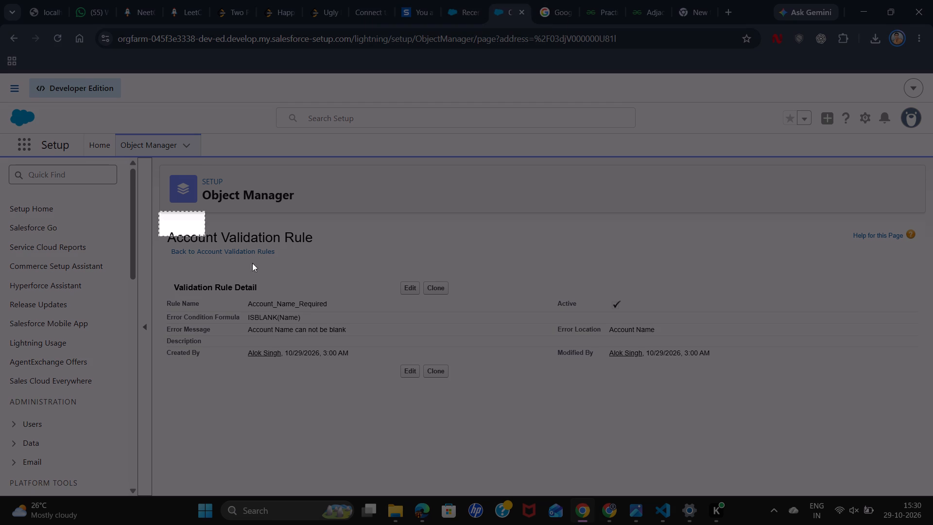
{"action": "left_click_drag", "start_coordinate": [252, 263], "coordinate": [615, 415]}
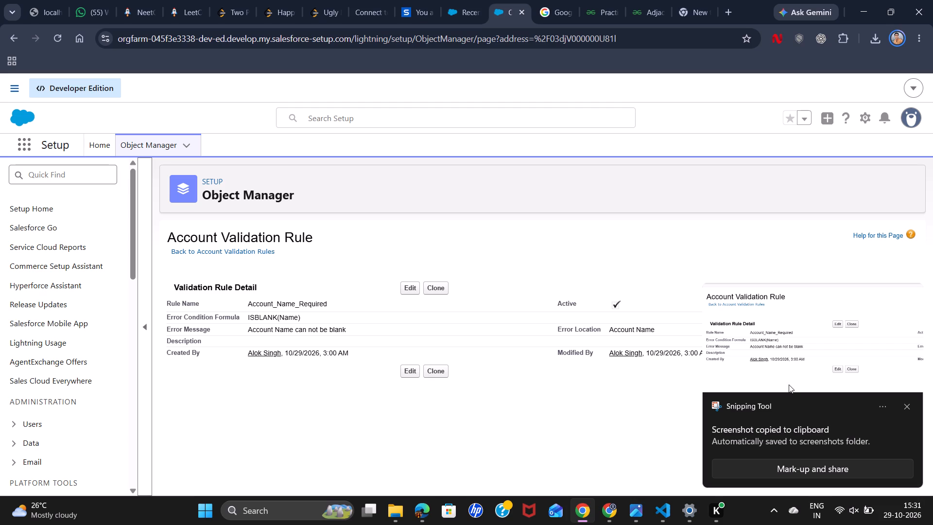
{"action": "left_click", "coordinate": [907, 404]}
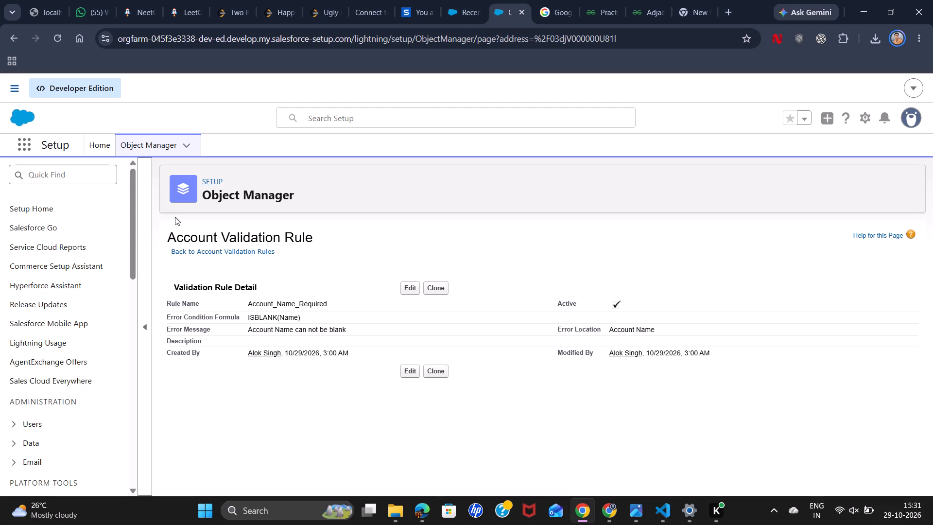
Capture a full-width screenshot of the saved rule's details, from the Account Validation Rule heading to below the details.
{"action": "key", "text": "Print"}
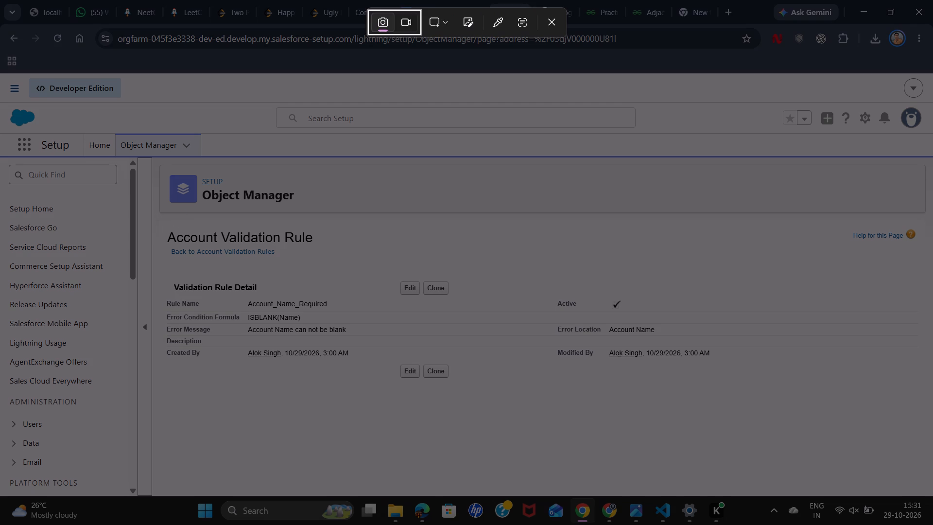
{"action": "left_click_drag", "start_coordinate": [164, 214], "coordinate": [169, 217]}
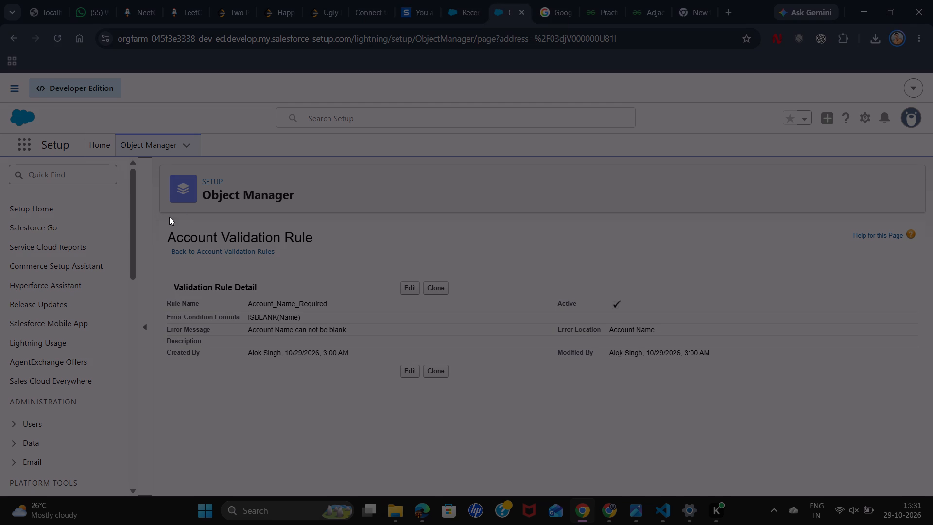
{"action": "left_click_drag", "start_coordinate": [169, 217], "coordinate": [916, 413]}
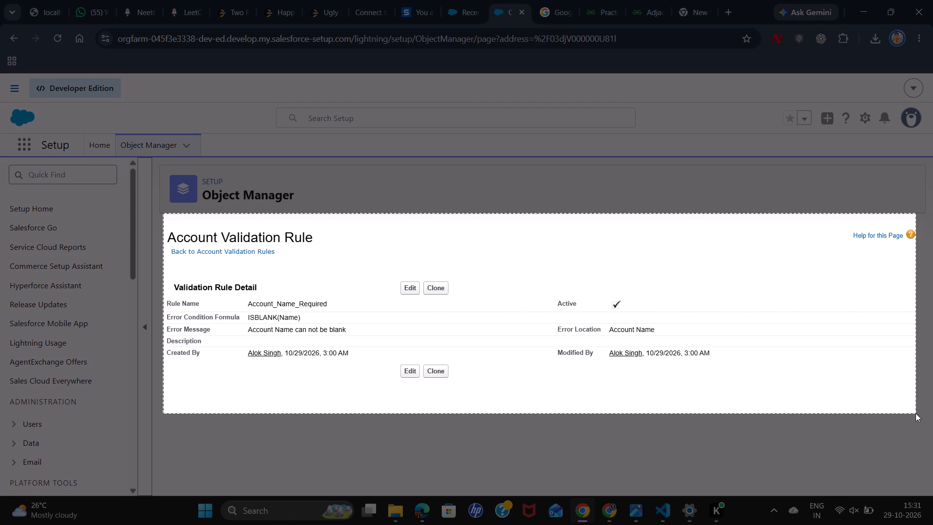
{"action": "left_click_drag", "start_coordinate": [916, 413], "coordinate": [928, 394]}
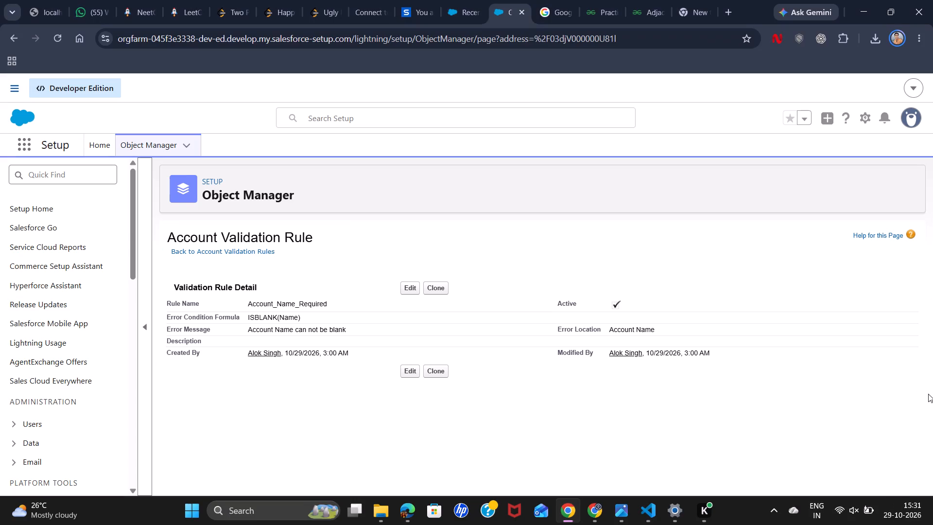
Return to the Account validation rules list, start a new rule and fill its rule name with the earlier entry Account_Name_Required.
{"action": "left_click", "coordinate": [212, 251]}
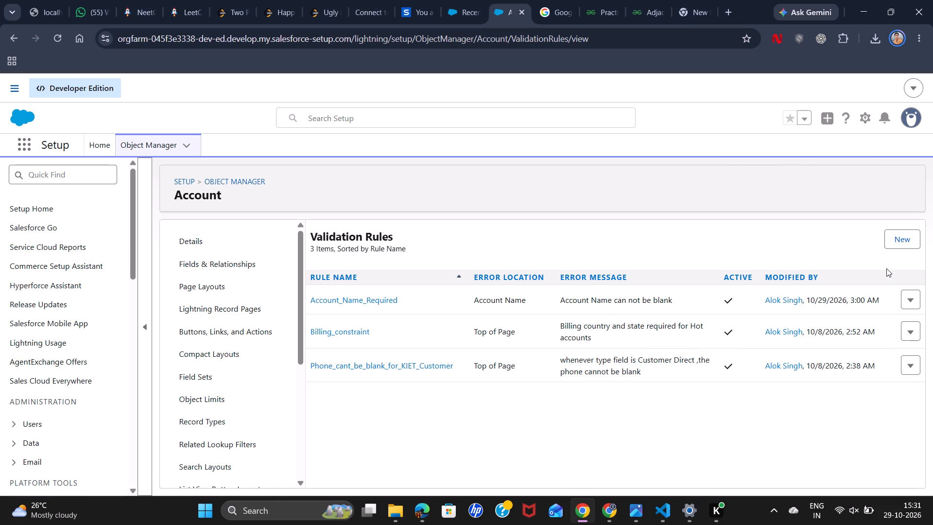
{"action": "left_click", "coordinate": [907, 238]}
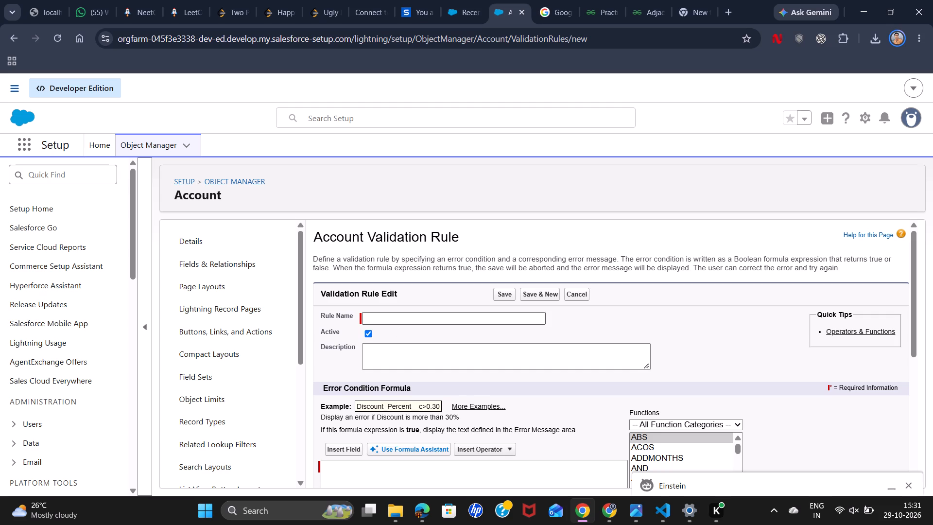
{"action": "left_click", "coordinate": [395, 320]}
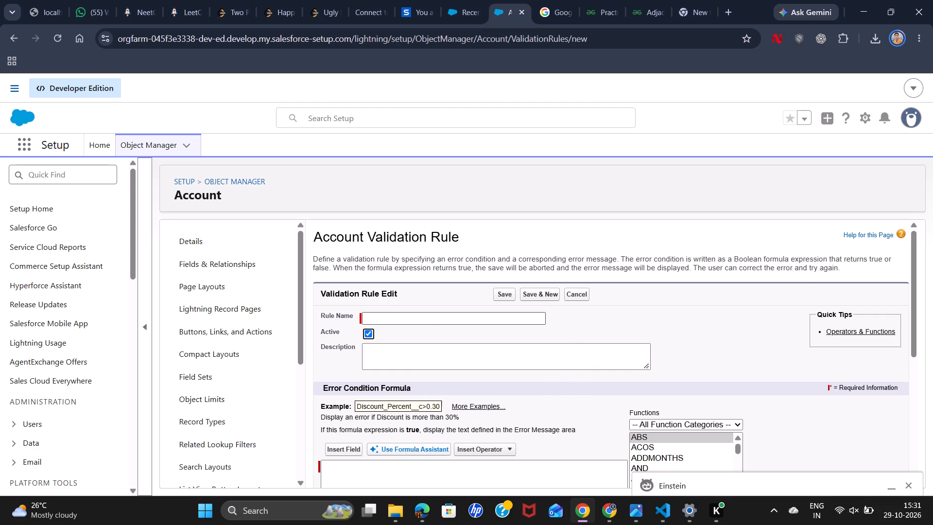
{"action": "key", "text": "a"}
{"action": "left_click", "coordinate": [395, 320]}
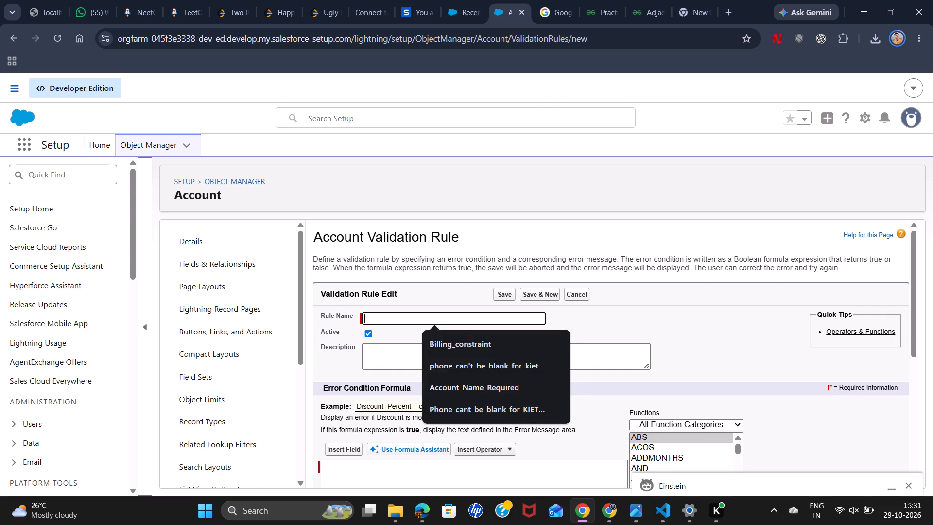
{"action": "key", "text": "a"}
{"action": "type", "text": "ccount"}
{"action": "key", "text": "shift+underscore"}
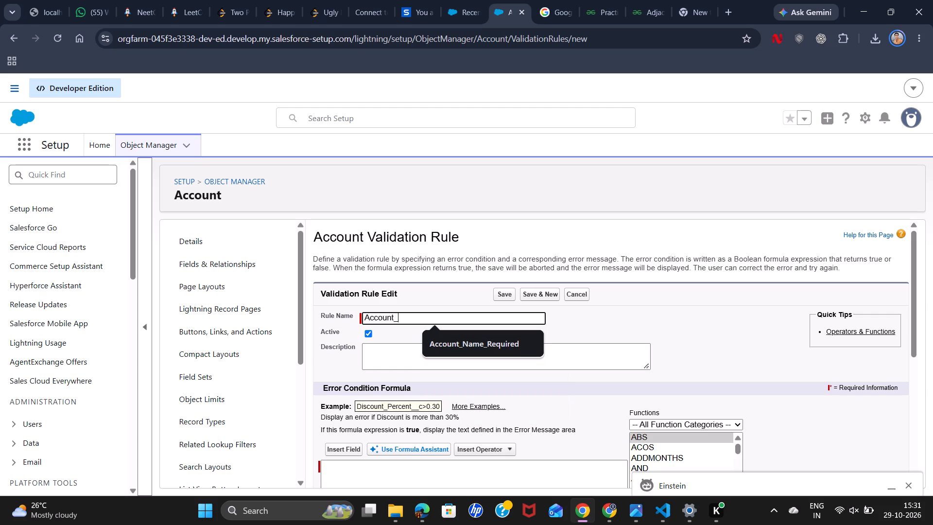
{"action": "key", "text": "Return"}
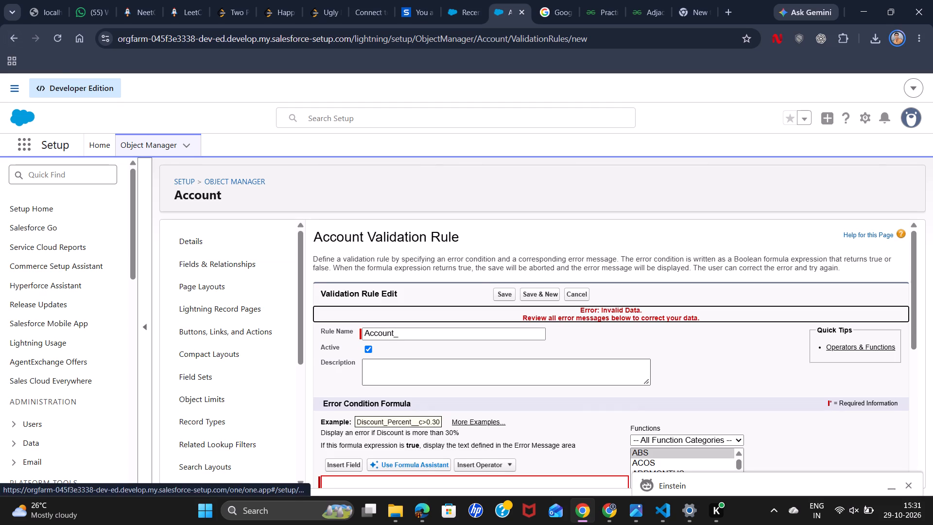
{"action": "left_click", "coordinate": [403, 332]}
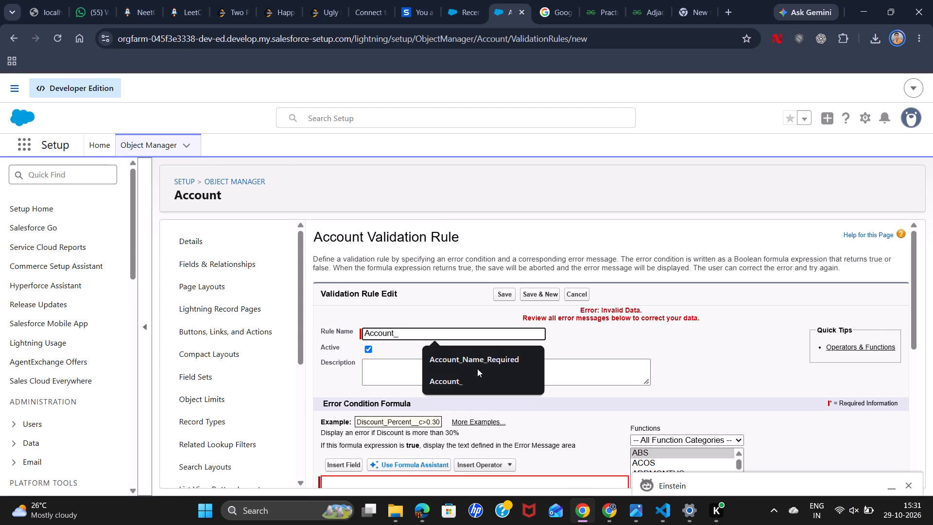
{"action": "left_click", "coordinate": [481, 363]}
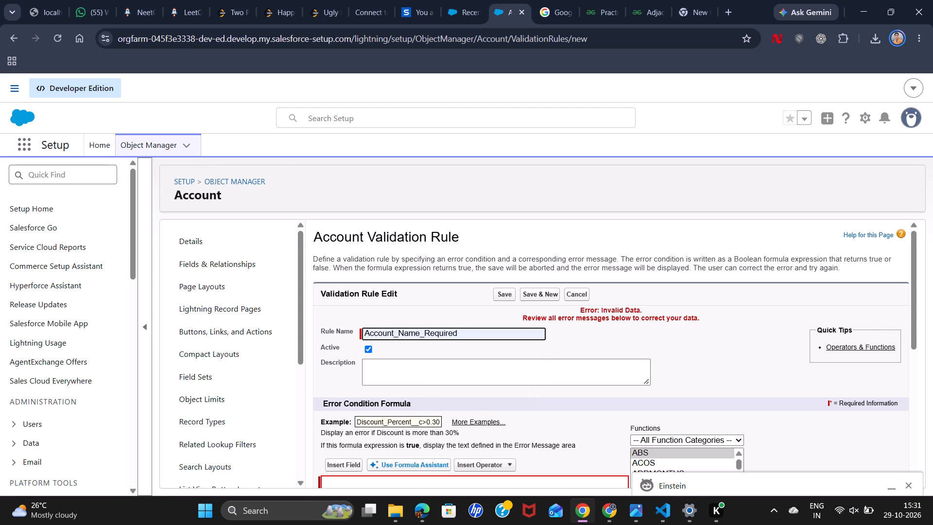
Replace "Name" with "Number" in the new rule's name so that it reads Account_Number_Required.
{"action": "left_click", "coordinate": [418, 335]}
{"action": "key", "text": "BackSpace"}
{"action": "key", "text": "BackSpace"}
{"action": "key", "text": "BackSpace"}
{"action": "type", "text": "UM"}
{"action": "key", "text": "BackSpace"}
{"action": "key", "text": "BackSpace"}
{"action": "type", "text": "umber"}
Replace the "Required" ending of the rule name with one starting with 7, after Account_Number_.
{"action": "left_click", "coordinate": [475, 334]}
{"action": "key", "text": "BackSpace"}
{"action": "key", "text": "BackSpace"}
{"action": "key", "text": "BackSpace"}
{"action": "key", "text": "BackSpace"}
{"action": "key", "text": "BackSpace"}
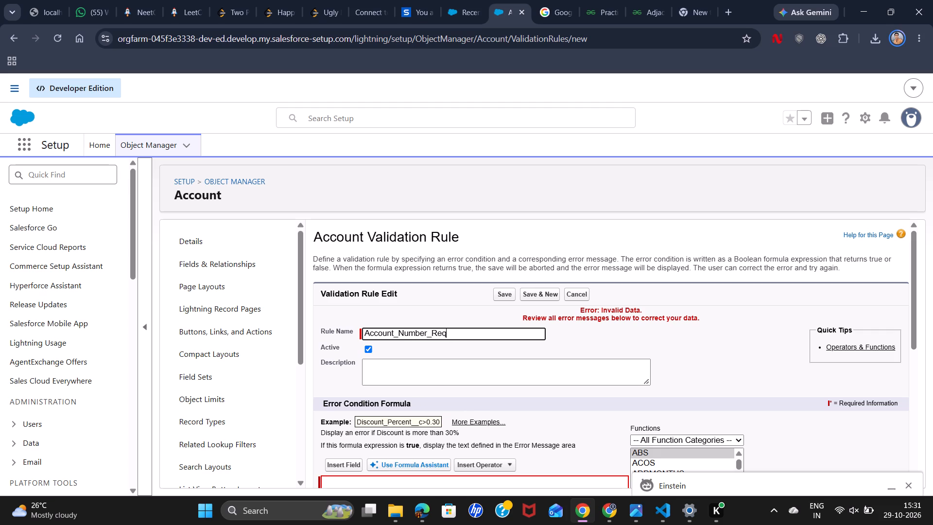
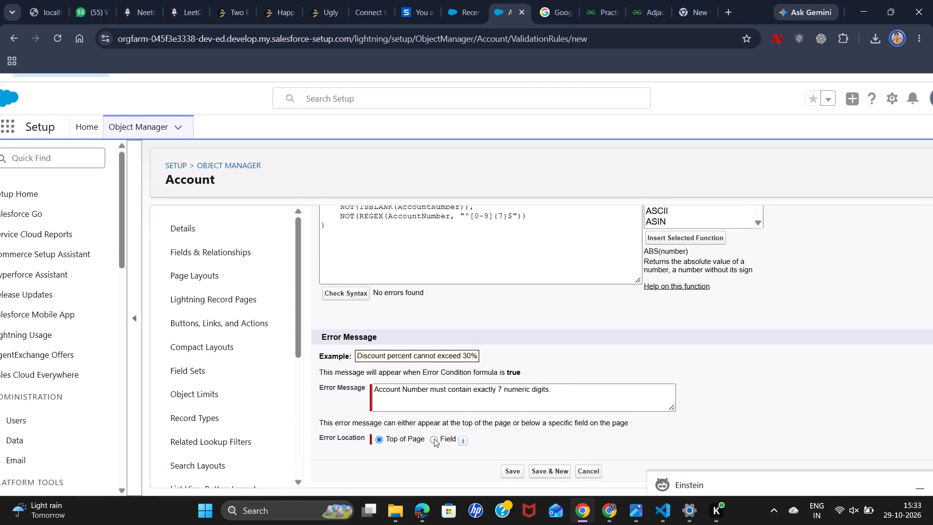
Set the error location of the seven-digit account number rule to Field instead of Top of Page.
{"action": "scroll", "coordinate": [476, 403], "scroll_direction": "down", "scroll_amount": 1}
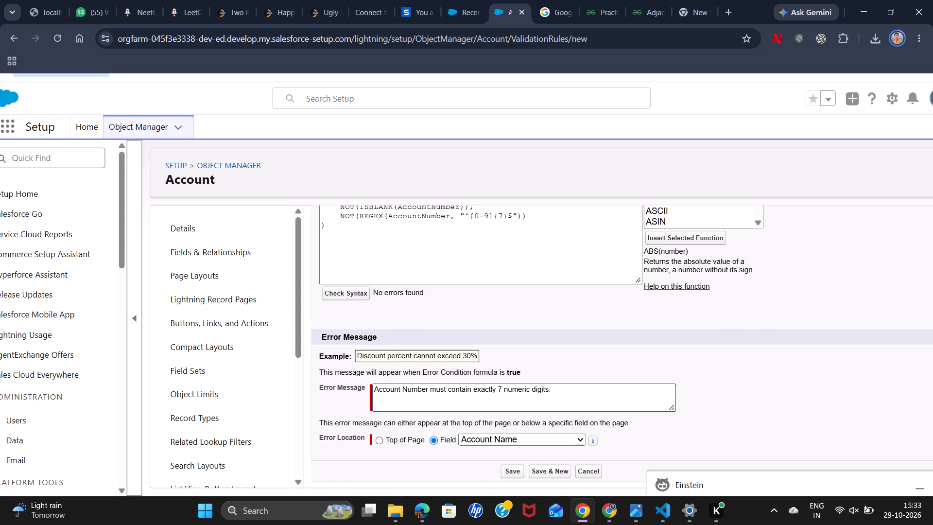
Set the error location to the Account Number field and save the validation rule.
{"action": "left_click", "coordinate": [378, 438]}
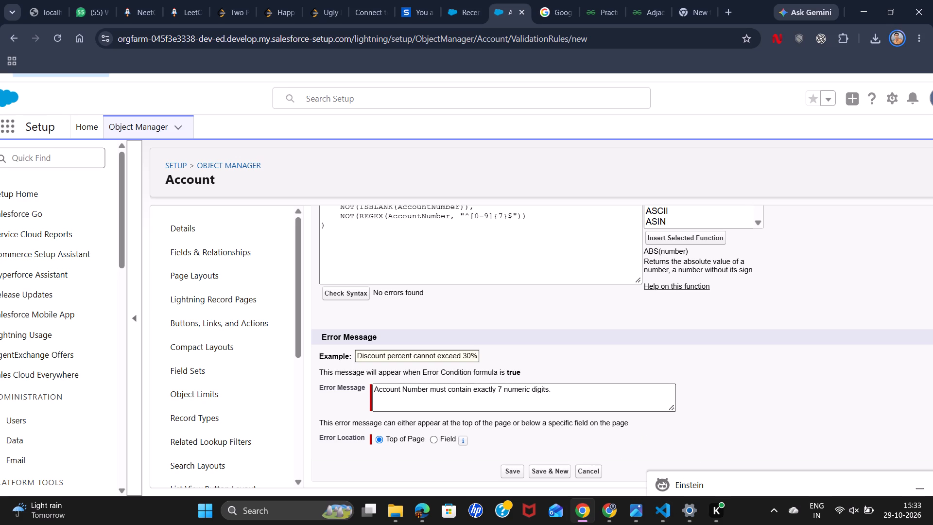
{"action": "scroll", "coordinate": [468, 380], "scroll_direction": "down", "scroll_amount": 1}
{"action": "left_click", "coordinate": [435, 439]}
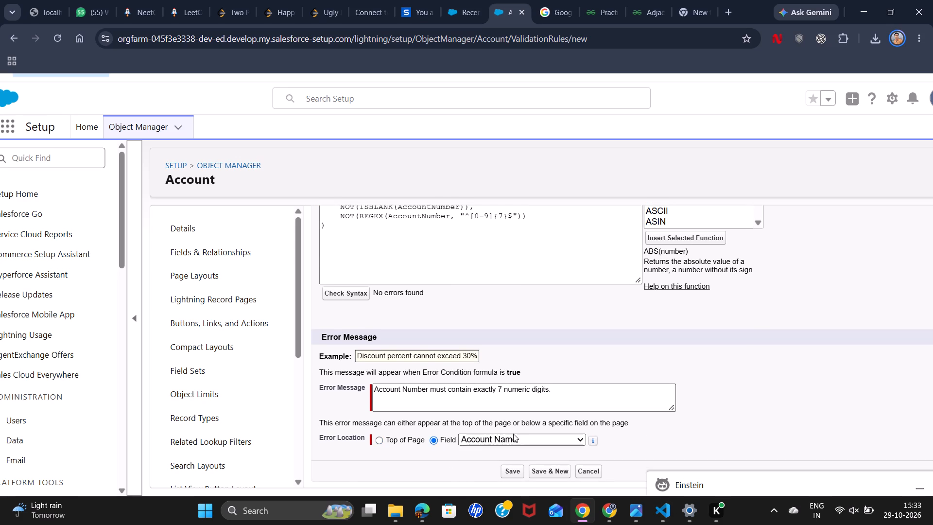
{"action": "left_click", "coordinate": [581, 441]}
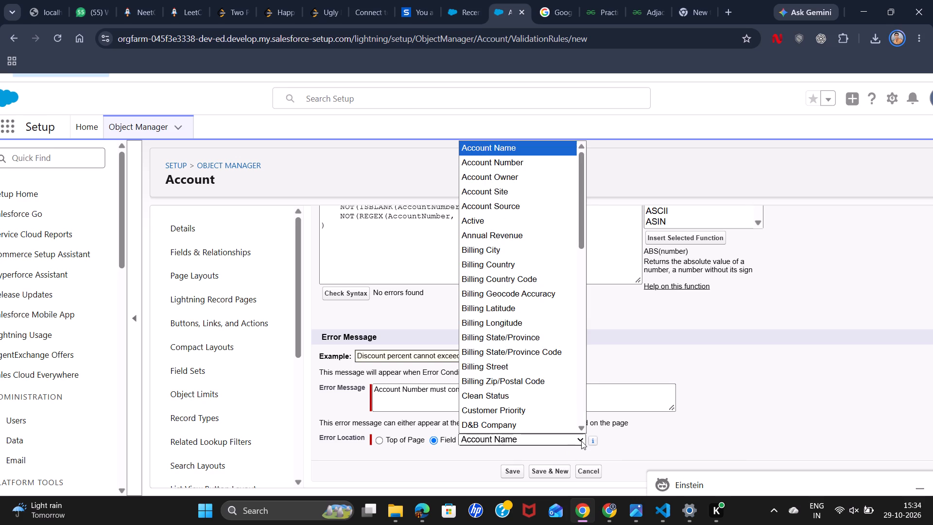
{"action": "left_click", "coordinate": [506, 161]}
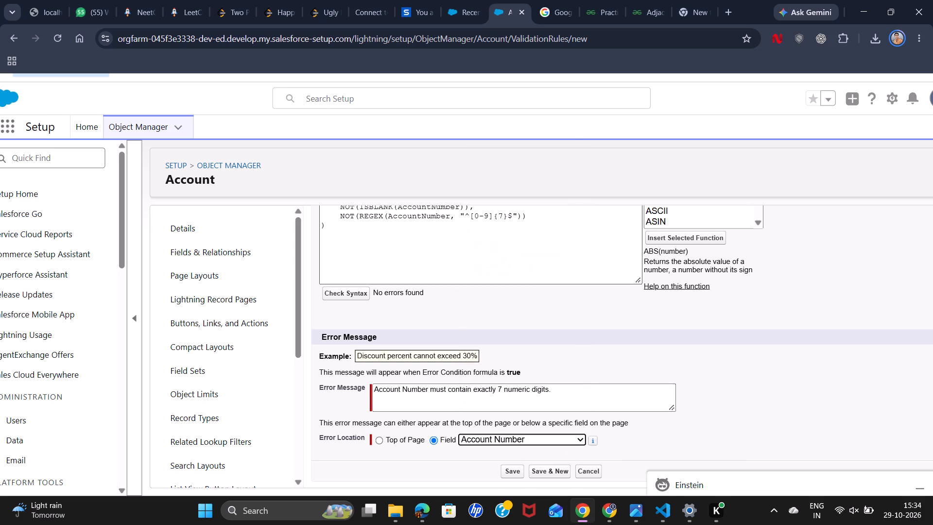
{"action": "scroll", "coordinate": [534, 290], "scroll_direction": "down", "scroll_amount": 1}
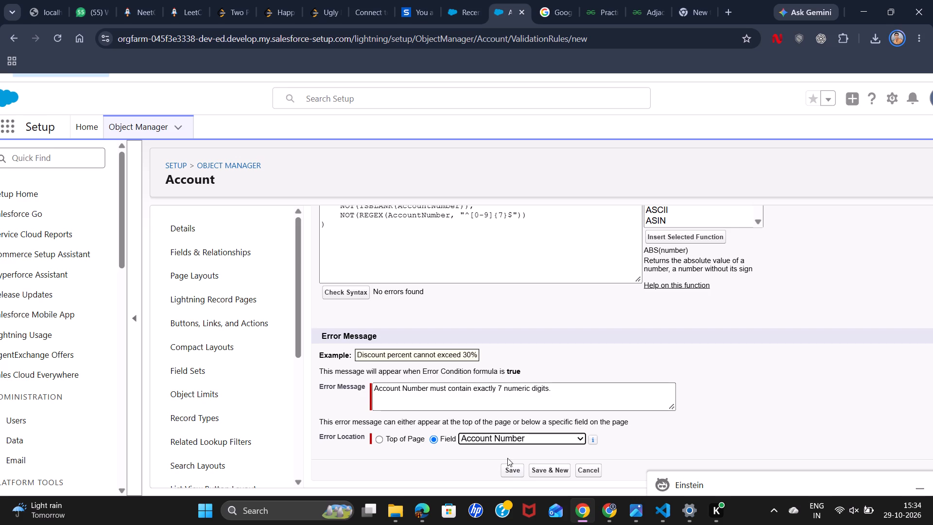
{"action": "left_click", "coordinate": [508, 472]}
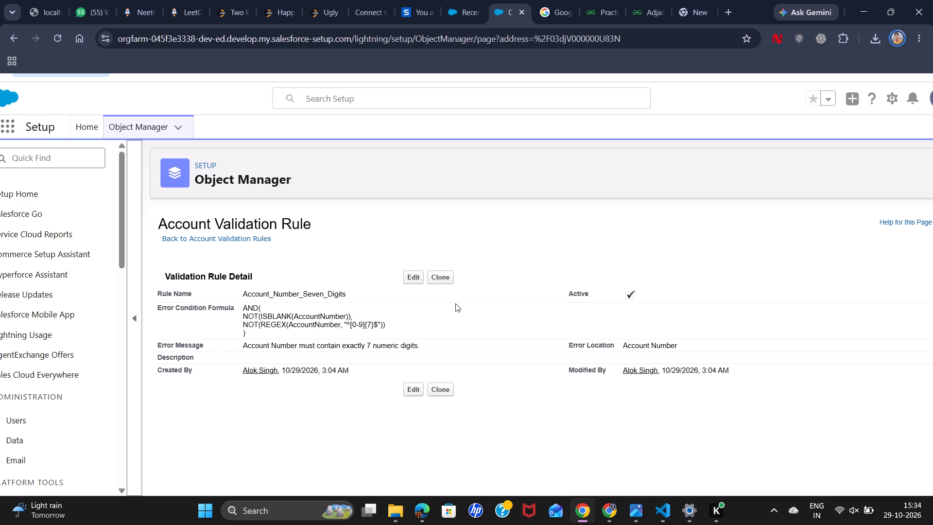
Capture a full-width screenshot of the saved rule, from the Account Validation Rule heading to just below the details.
{"action": "key", "text": "Print"}
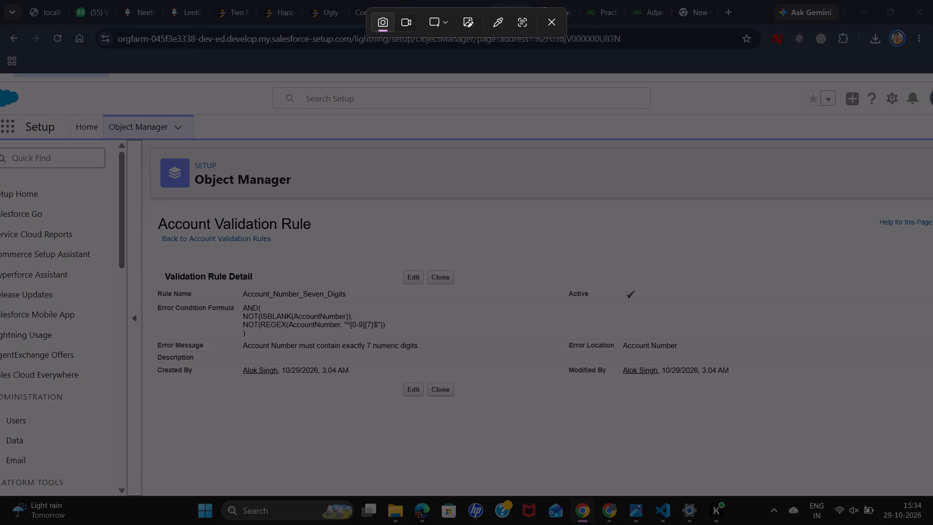
{"action": "left_click_drag", "start_coordinate": [150, 200], "coordinate": [932, 441]}
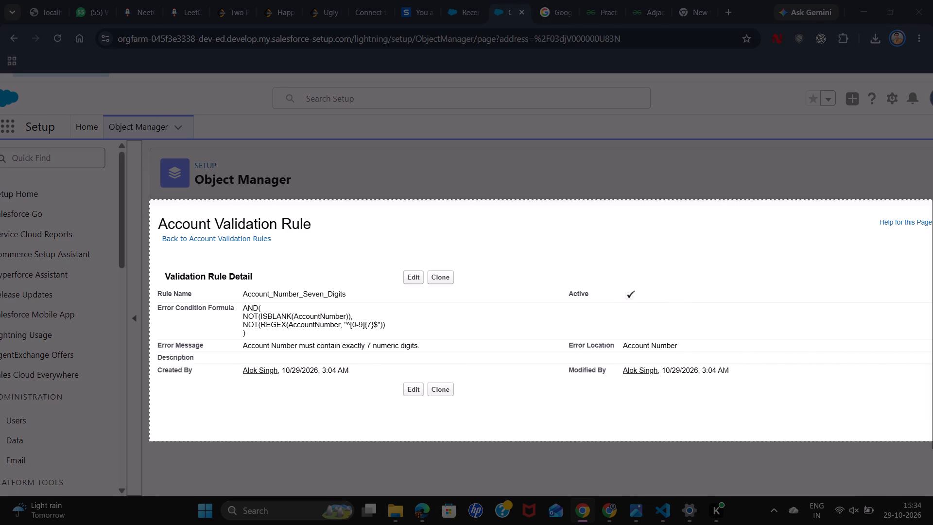
{"action": "left_click_drag", "start_coordinate": [932, 441], "coordinate": [932, 418]}
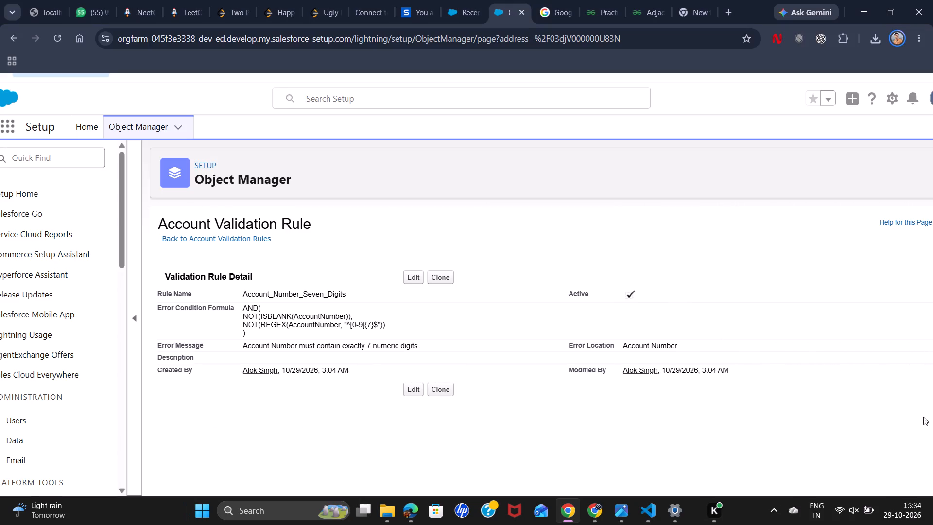
Return to the Account validation rules list, start a new rule and begin its rule name with P.
{"action": "left_click", "coordinate": [206, 239]}
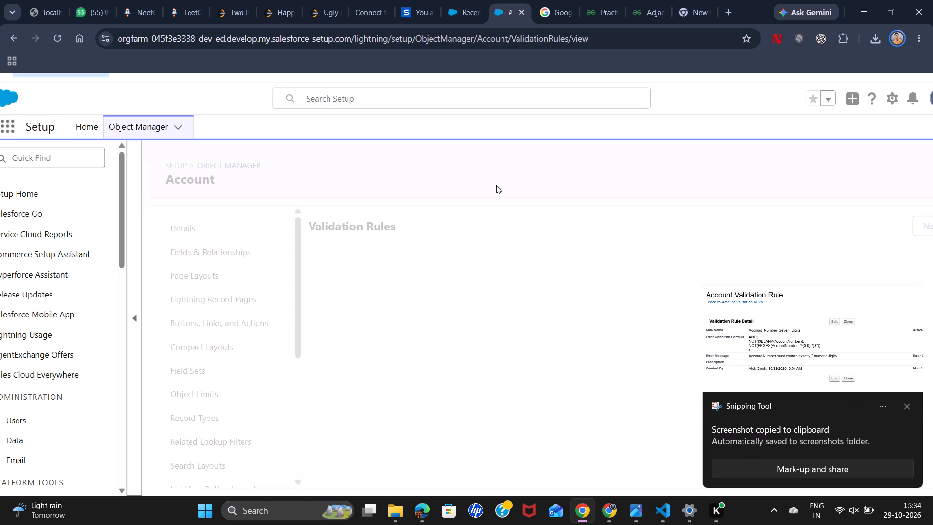
{"action": "scroll", "coordinate": [646, 227], "scroll_direction": "left", "scroll_amount": 1}
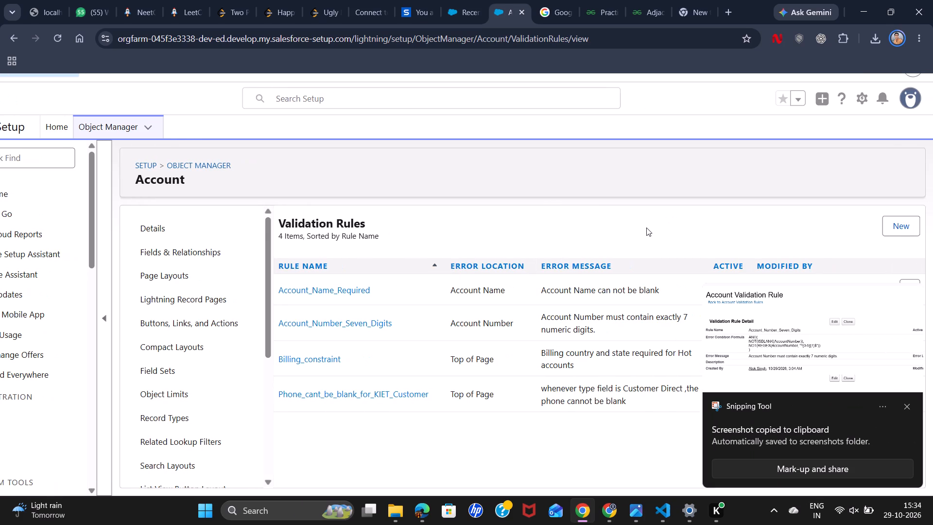
{"action": "scroll", "coordinate": [646, 227], "scroll_direction": "left", "scroll_amount": 1}
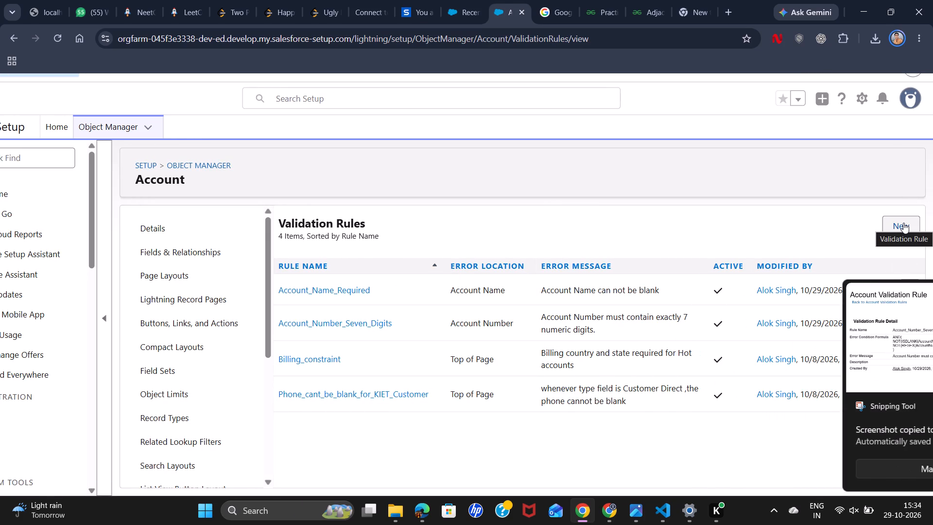
{"action": "left_click", "coordinate": [903, 223]}
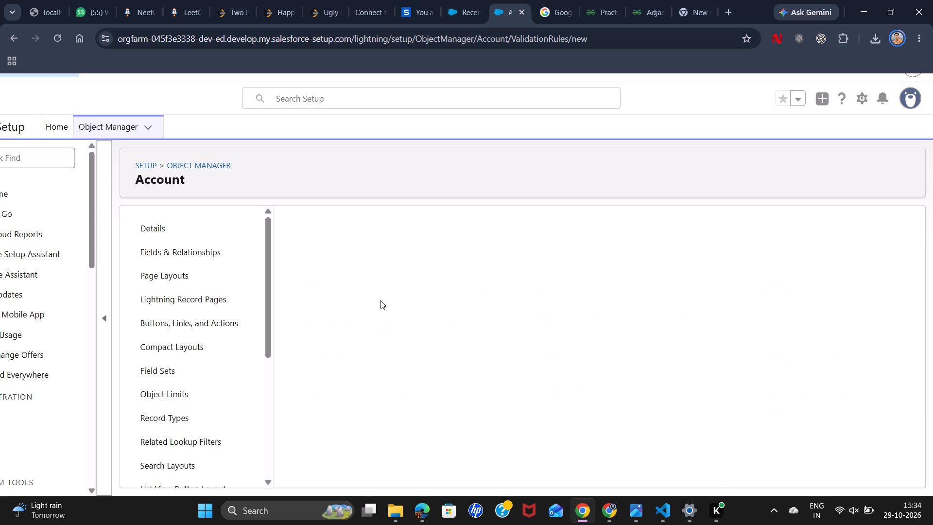
{"action": "left_click", "coordinate": [387, 306]}
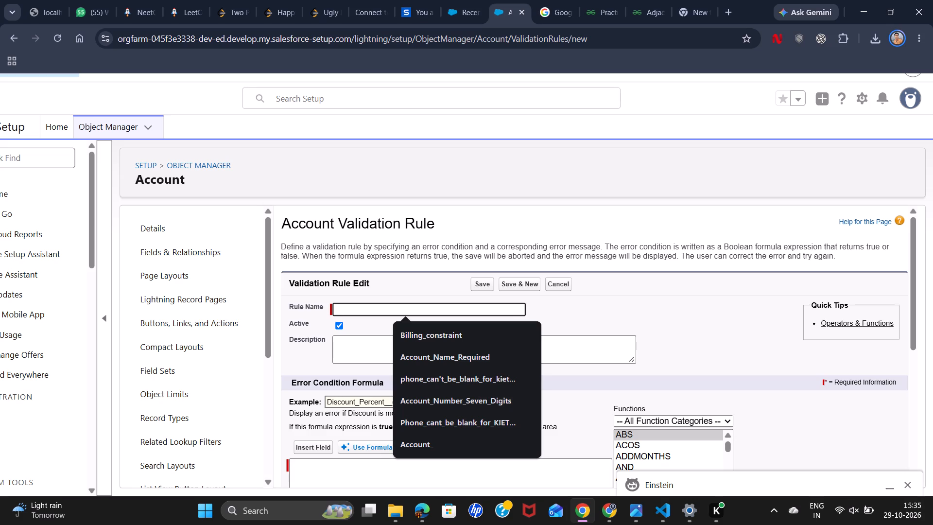
{"action": "key", "text": "p"}
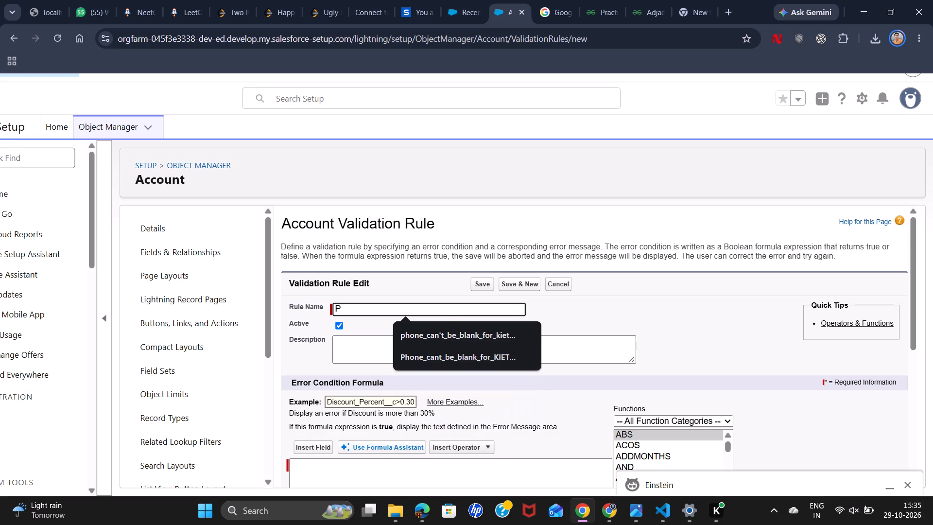
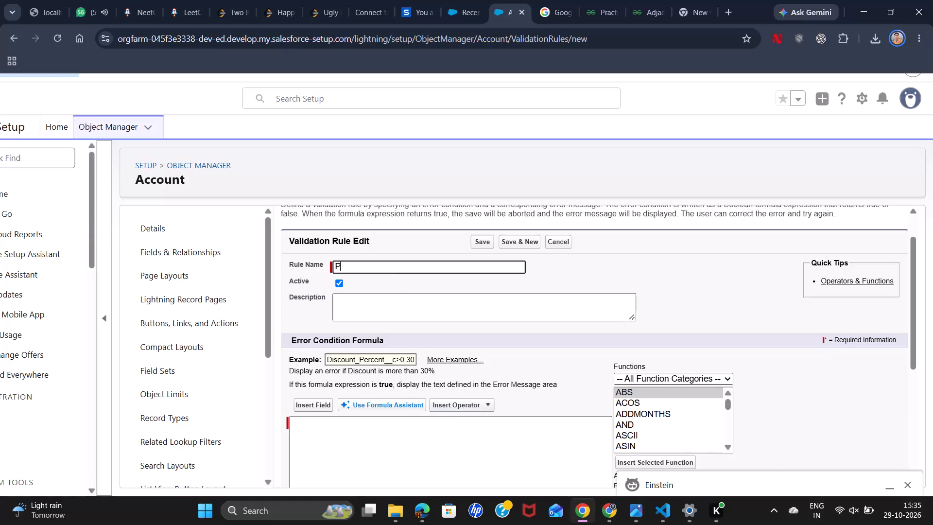
Replace the rule name's initial letter with the copied name Phone_Minimum_10_Digits.
{"action": "key", "text": "BackSpace"}
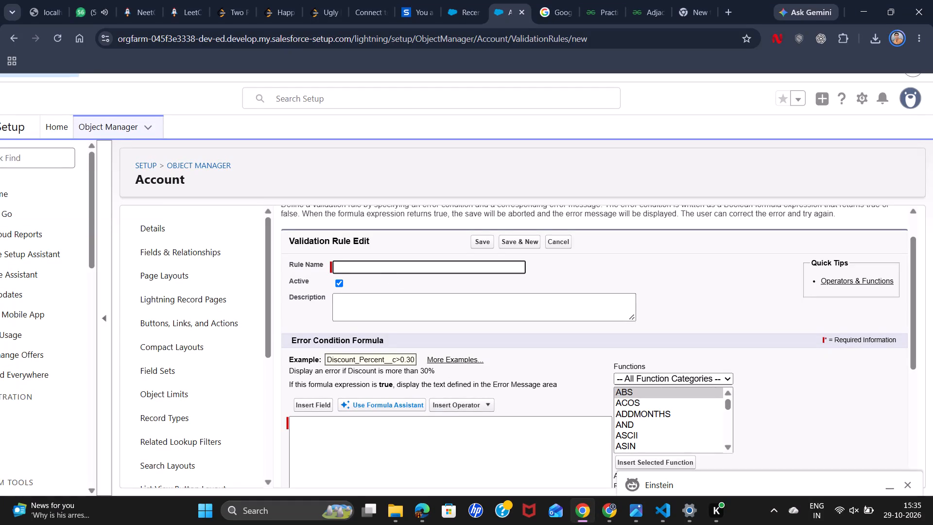
{"action": "key", "text": "ctrl+v"}
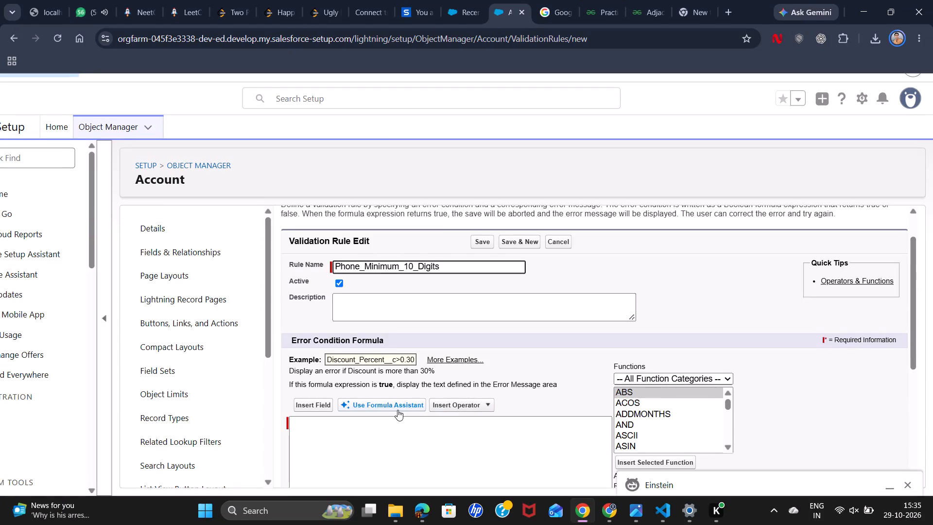
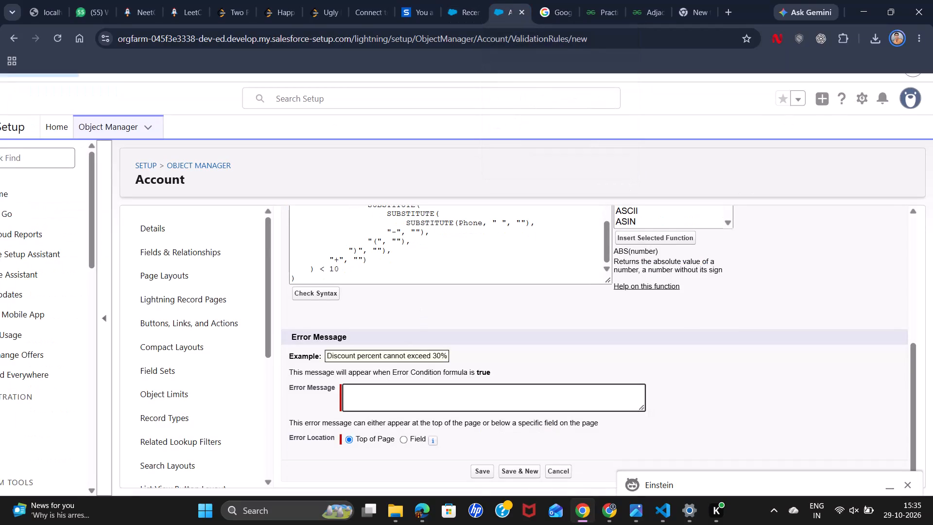
Paste the copied text "Phone number must contain at least 10 digits." as the rule's error message.
{"action": "key", "text": "ctrl+v"}
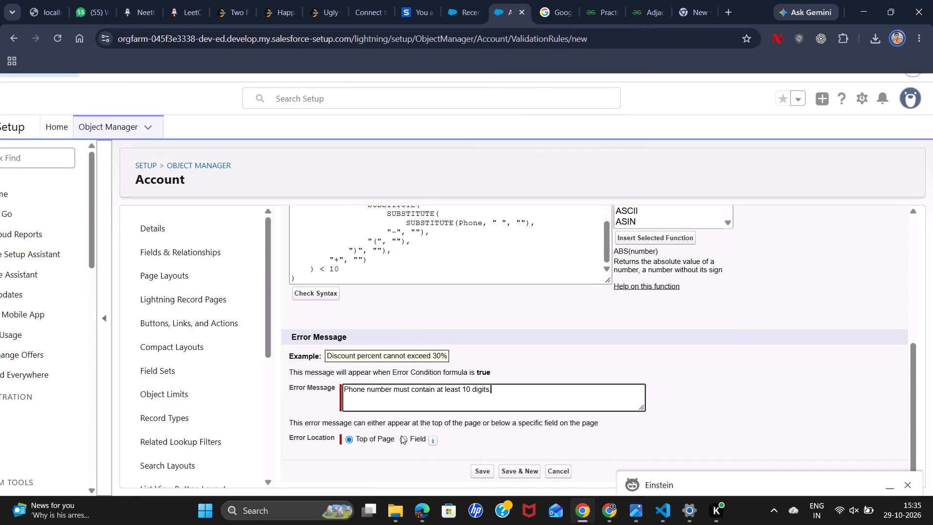
Set the error location to the Phone field and save the validation rule.
{"action": "left_click", "coordinate": [405, 438]}
{"action": "left_click", "coordinate": [466, 437]}
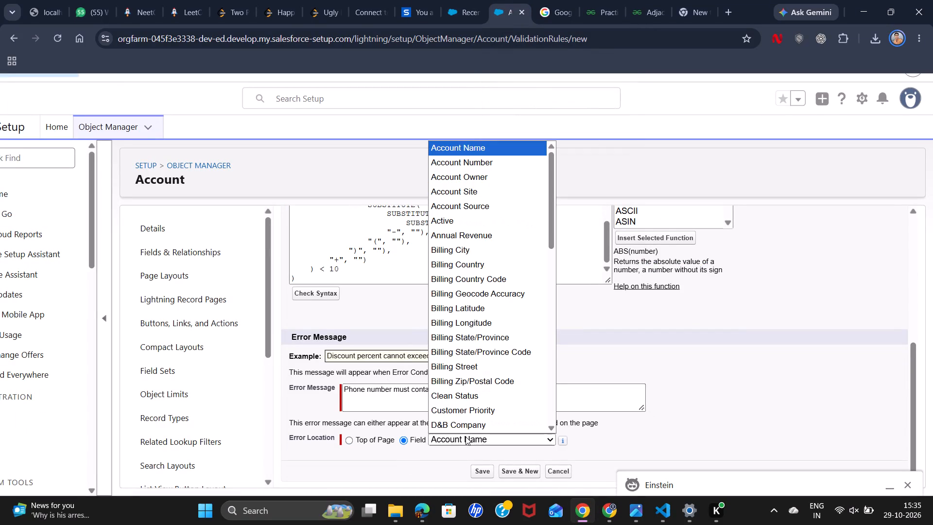
{"action": "scroll", "coordinate": [479, 338], "scroll_direction": "down", "scroll_amount": 2}
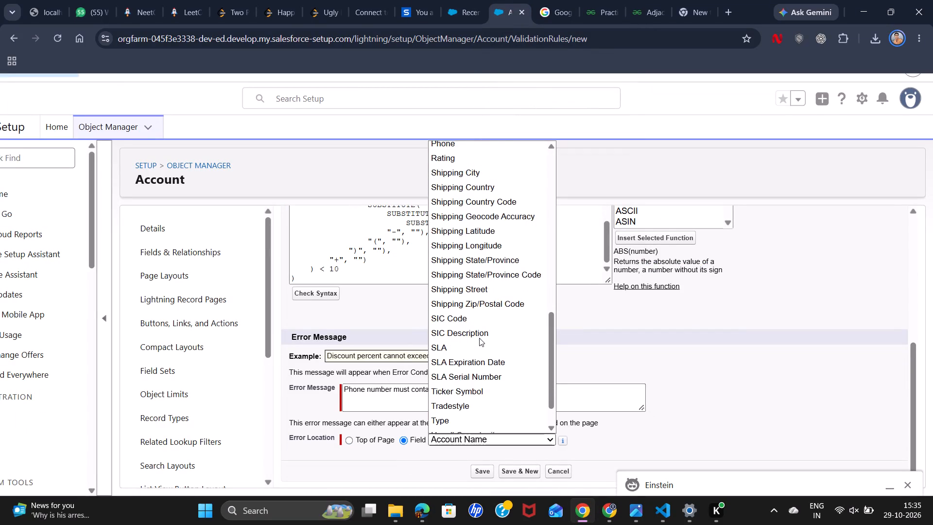
{"action": "scroll", "coordinate": [479, 338], "scroll_direction": "down", "scroll_amount": 3}
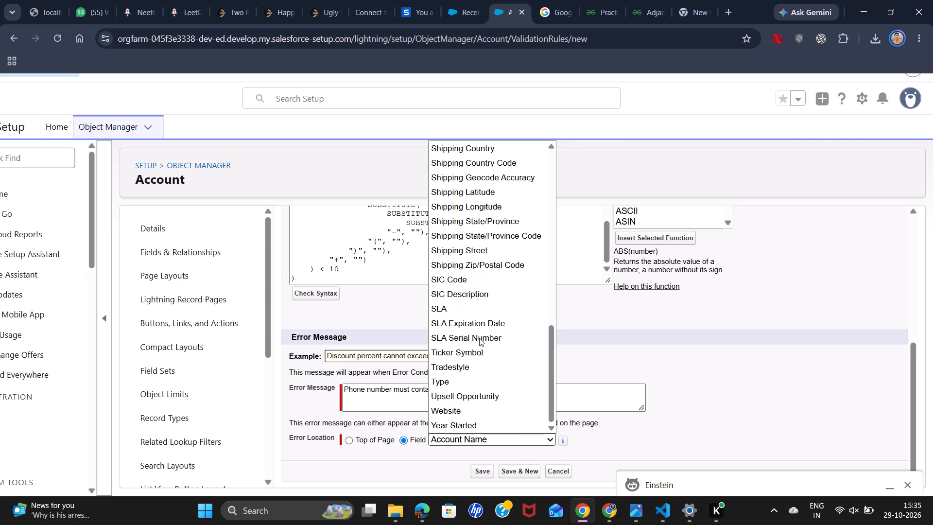
{"action": "scroll", "coordinate": [479, 338], "scroll_direction": "down", "scroll_amount": 1}
{"action": "scroll", "coordinate": [479, 338], "scroll_direction": "up", "scroll_amount": 5}
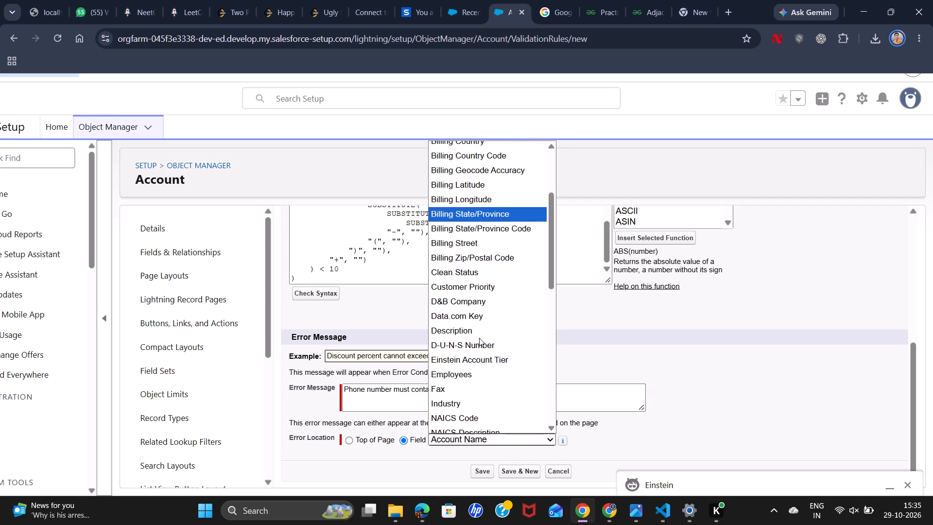
{"action": "scroll", "coordinate": [479, 338], "scroll_direction": "down", "scroll_amount": 3}
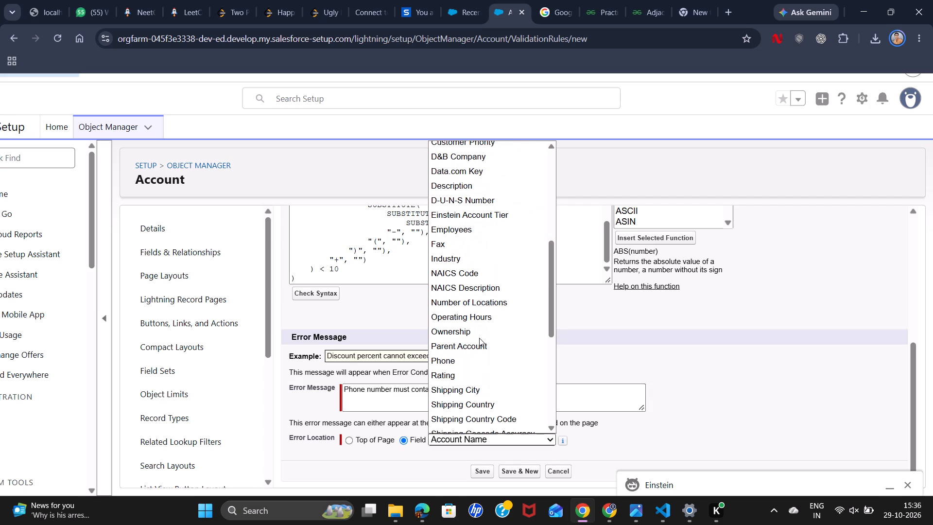
{"action": "scroll", "coordinate": [479, 338], "scroll_direction": "down", "scroll_amount": 3}
{"action": "left_click", "coordinate": [462, 344]}
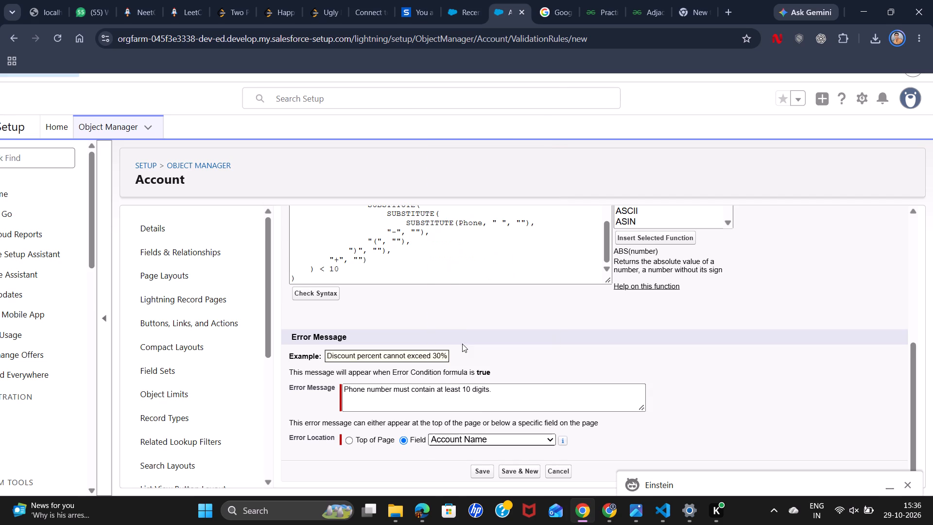
{"action": "scroll", "coordinate": [447, 400], "scroll_direction": "down", "scroll_amount": 2}
{"action": "left_click", "coordinate": [482, 473]}
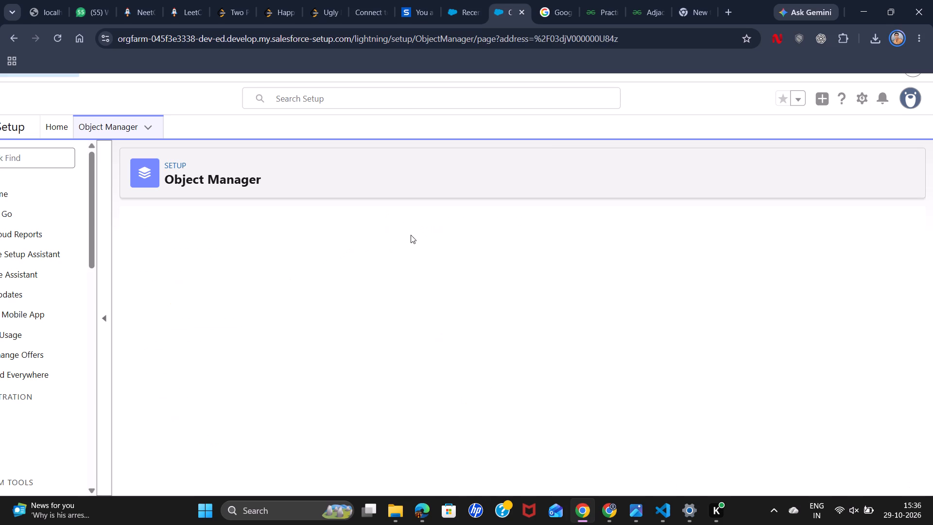
Capture a screenshot of the saved Phone_Minimum_10_Digits rule's full detail area, from the page heading through the bottom of the details.
{"action": "scroll", "coordinate": [316, 271], "scroll_direction": "down", "scroll_amount": 1}
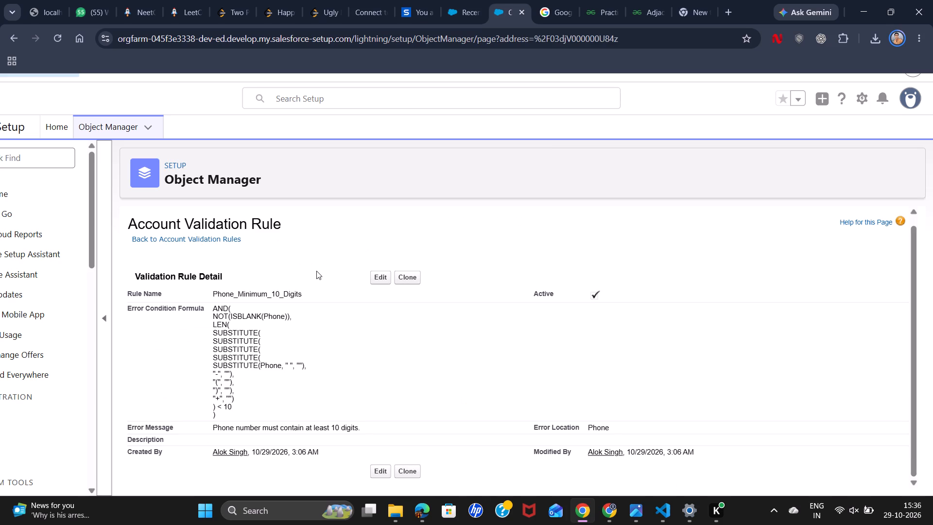
{"action": "scroll", "coordinate": [316, 271], "scroll_direction": "down", "scroll_amount": 1}
{"action": "key", "text": "Print"}
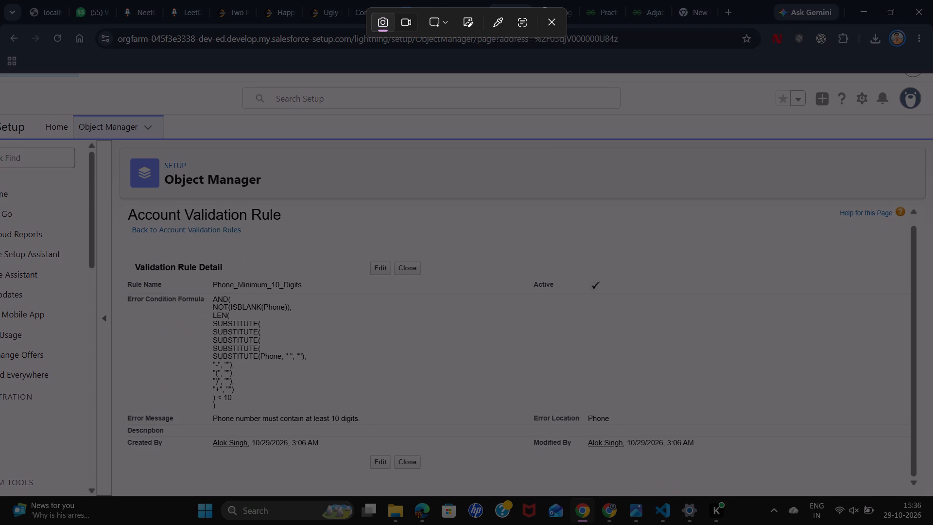
{"action": "left_click_drag", "start_coordinate": [121, 196], "coordinate": [729, 479]}
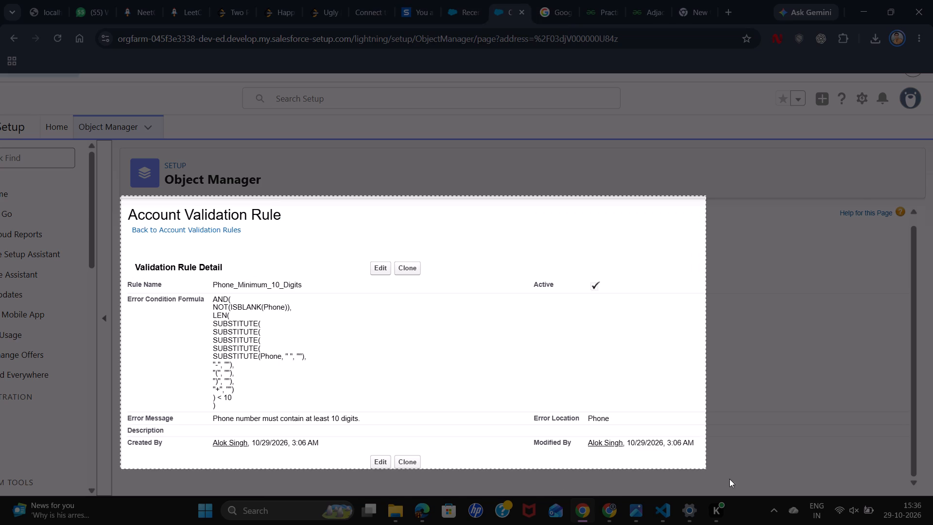
{"action": "left_click_drag", "start_coordinate": [729, 479], "coordinate": [920, 489]}
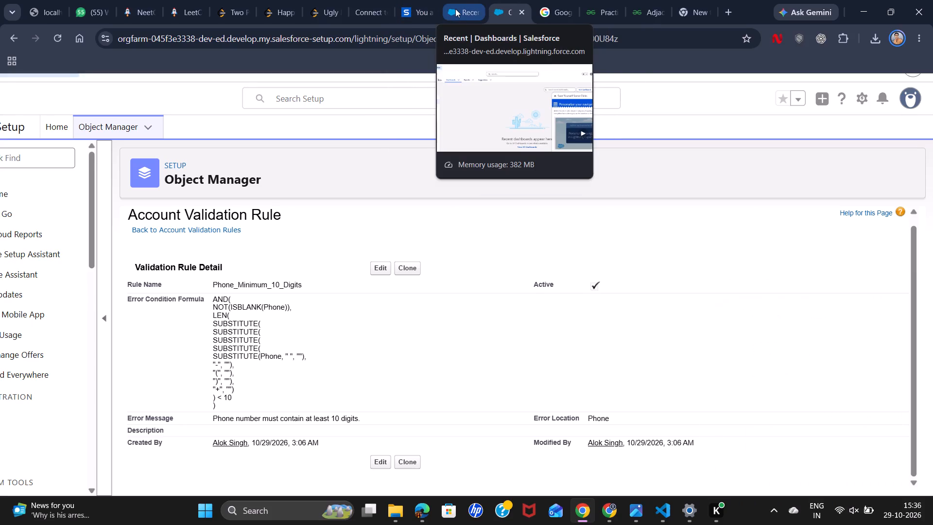
Return to the Account validation rules list and start a new validation rule.
{"action": "left_click", "coordinate": [187, 230]}
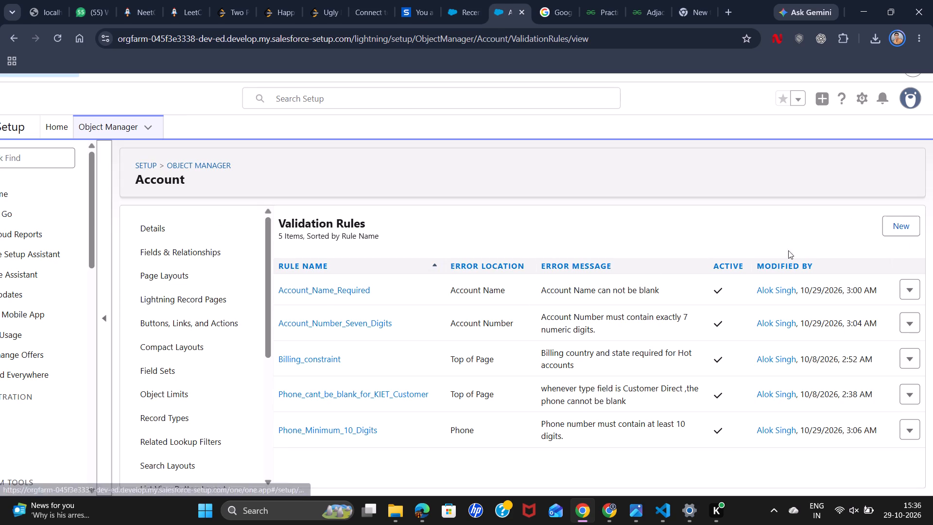
{"action": "left_click", "coordinate": [895, 228]}
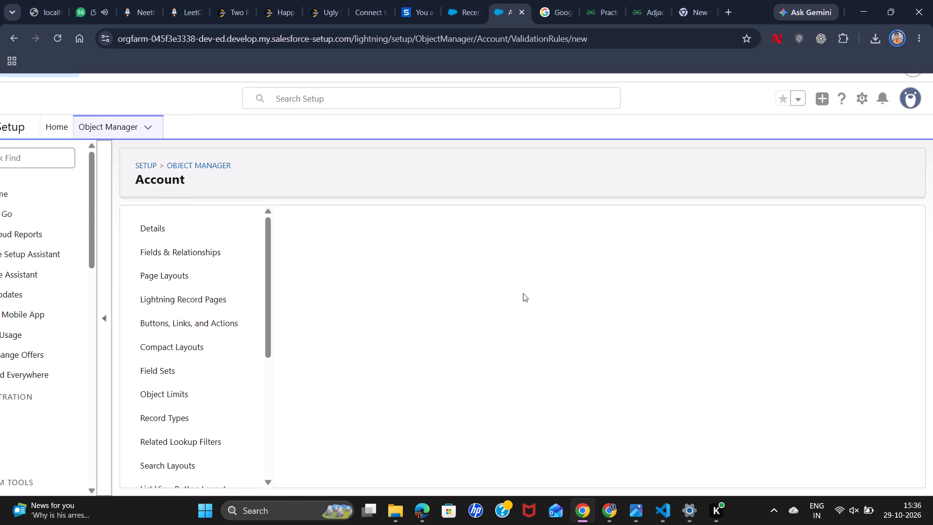
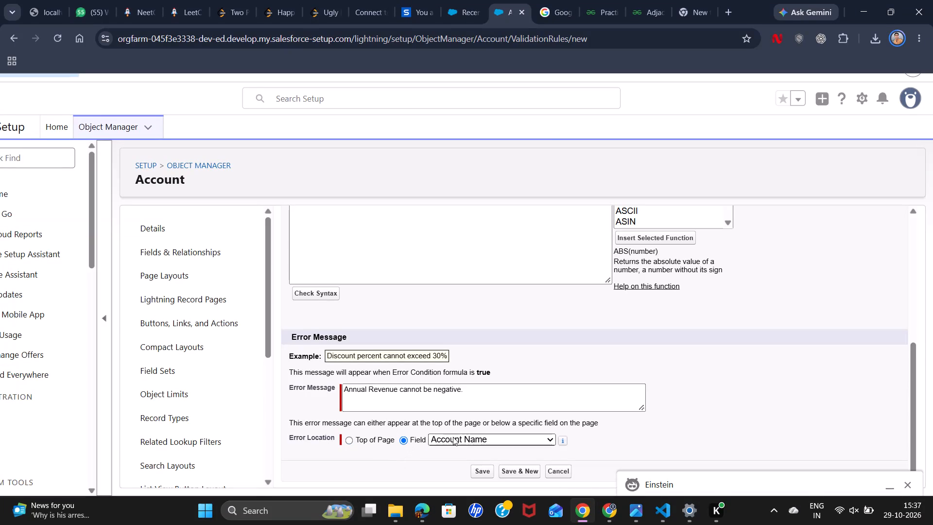
Set the validation rule's error location to the Annual Revenue field.
{"action": "left_click", "coordinate": [453, 437]}
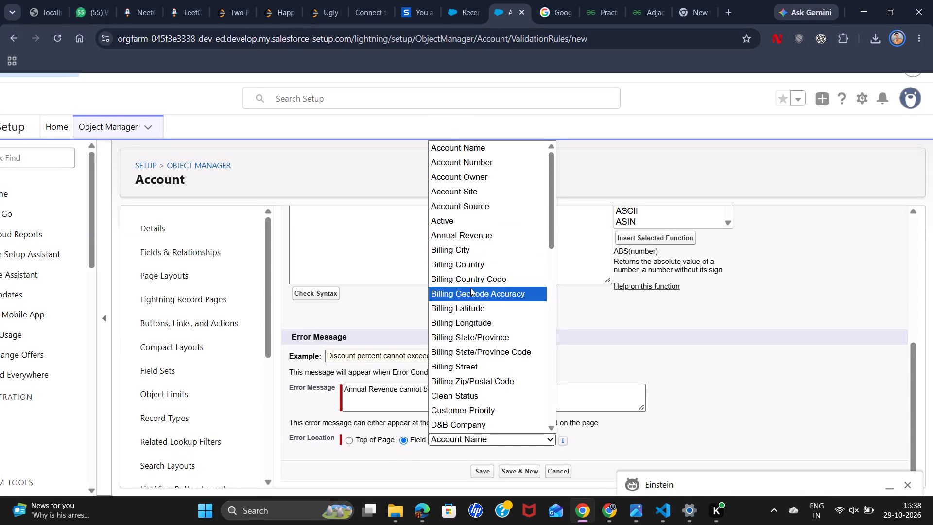
{"action": "scroll", "coordinate": [465, 324], "scroll_direction": "down", "scroll_amount": 8}
{"action": "scroll", "coordinate": [465, 324], "scroll_direction": "up", "scroll_amount": 6}
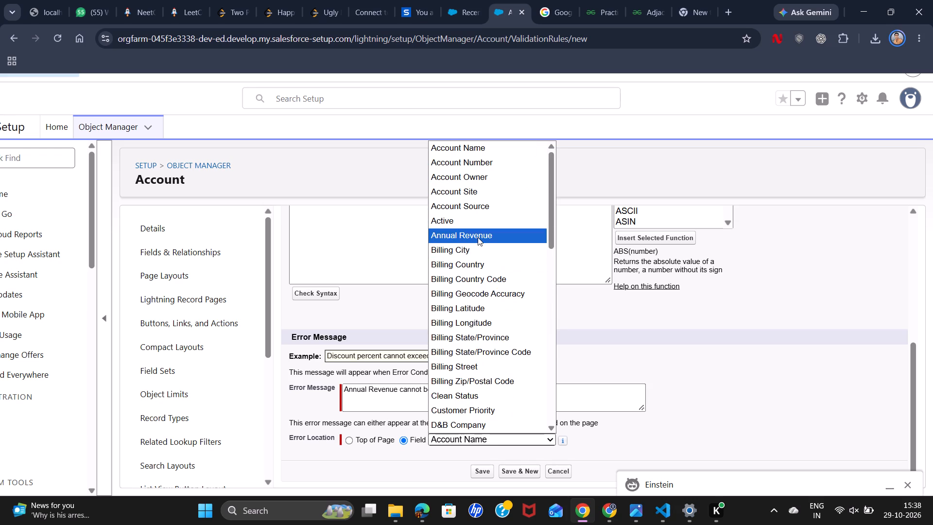
Set the error location to the Annual Revenue field and save the validation rule.
{"action": "left_click", "coordinate": [478, 237]}
{"action": "scroll", "coordinate": [515, 444], "scroll_direction": "down", "scroll_amount": 1}
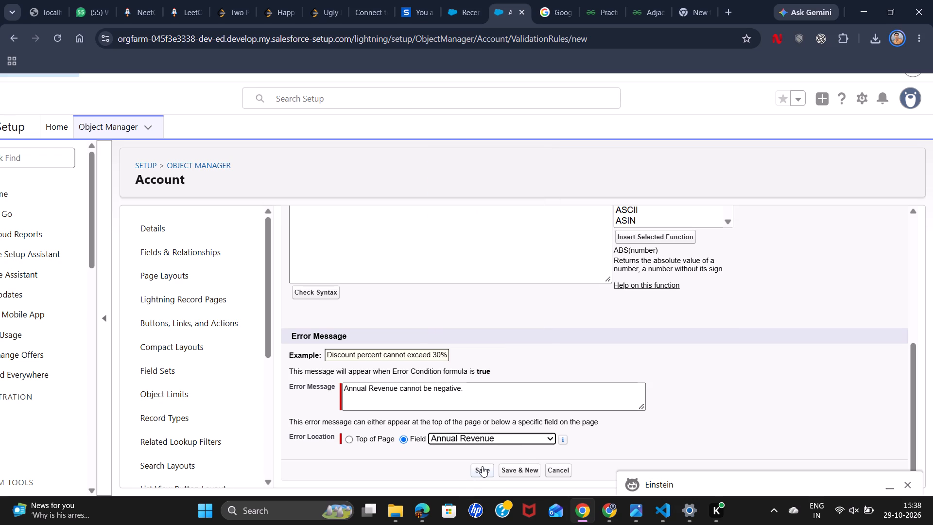
{"action": "left_click", "coordinate": [482, 466]}
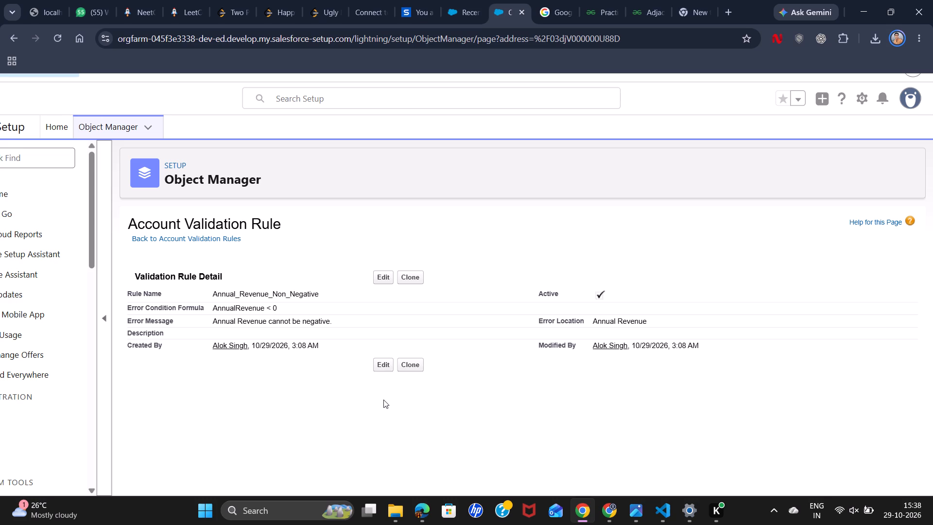
Capture a screenshot of the saved Annual_Revenue_Non_Negative rule's full detail area, from the page heading to below the details.
{"action": "key", "text": "Print"}
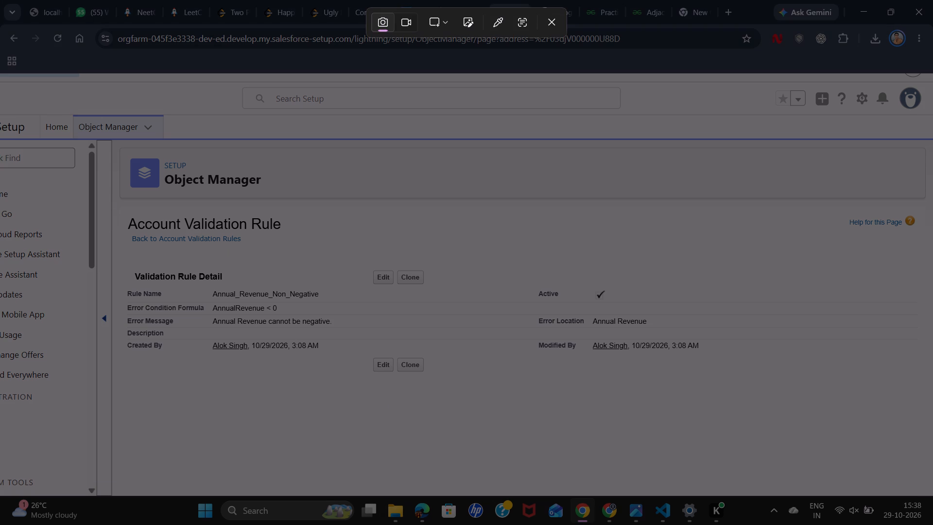
{"action": "left_click_drag", "start_coordinate": [113, 199], "coordinate": [932, 415]}
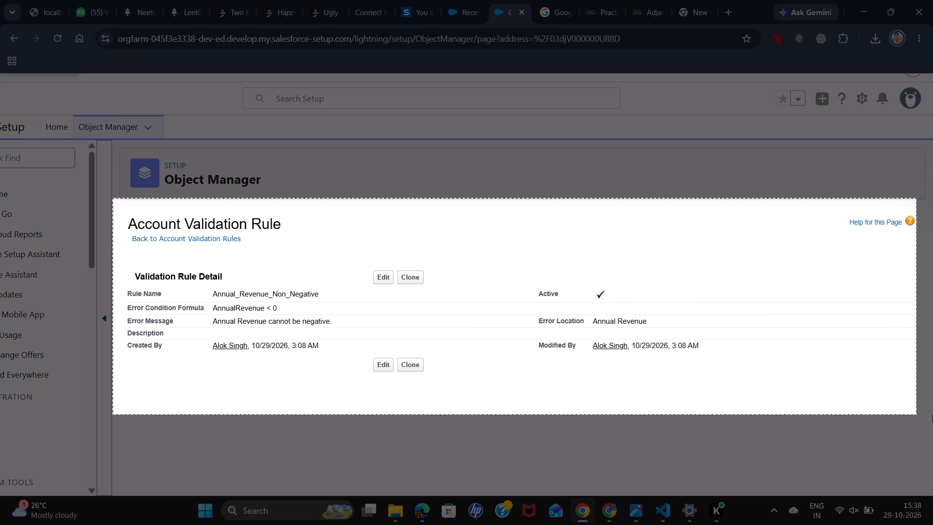
{"action": "left_click_drag", "start_coordinate": [932, 415], "coordinate": [931, 420]}
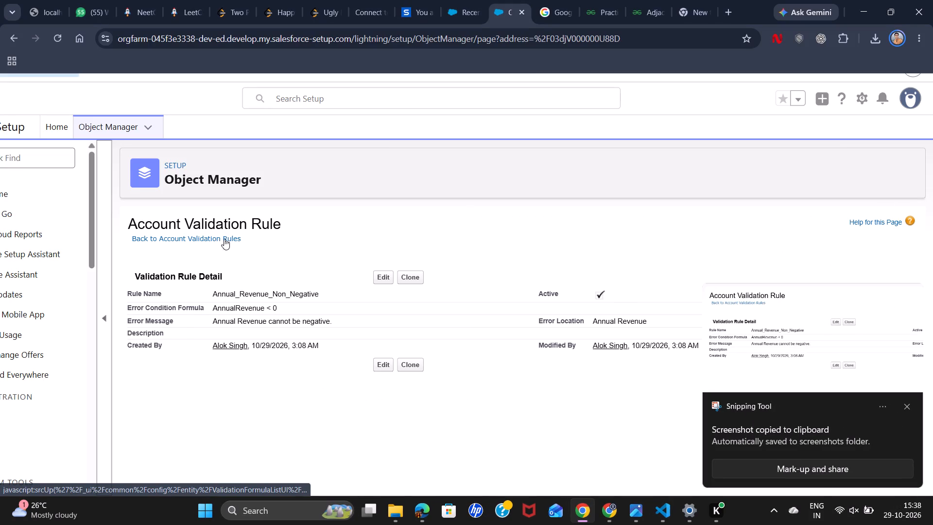
Return to the list of Account validation rules.
{"action": "left_click", "coordinate": [184, 236]}
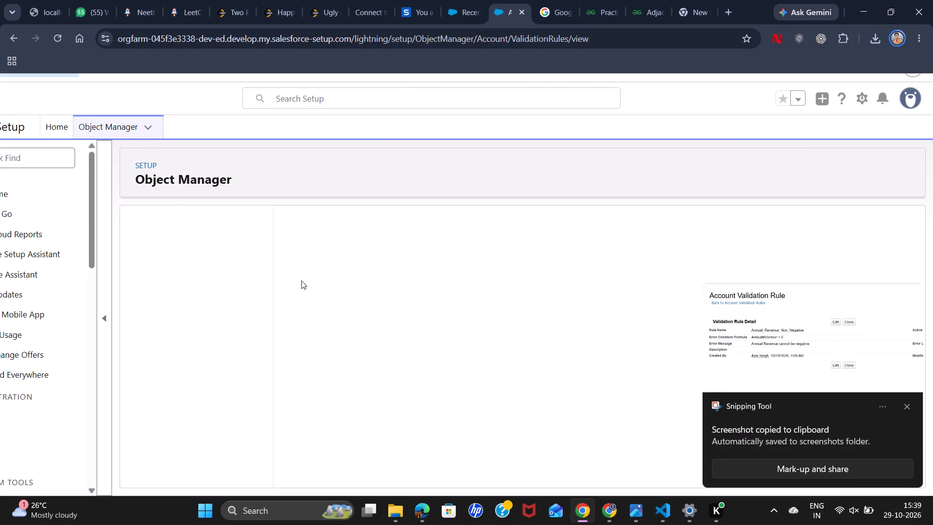
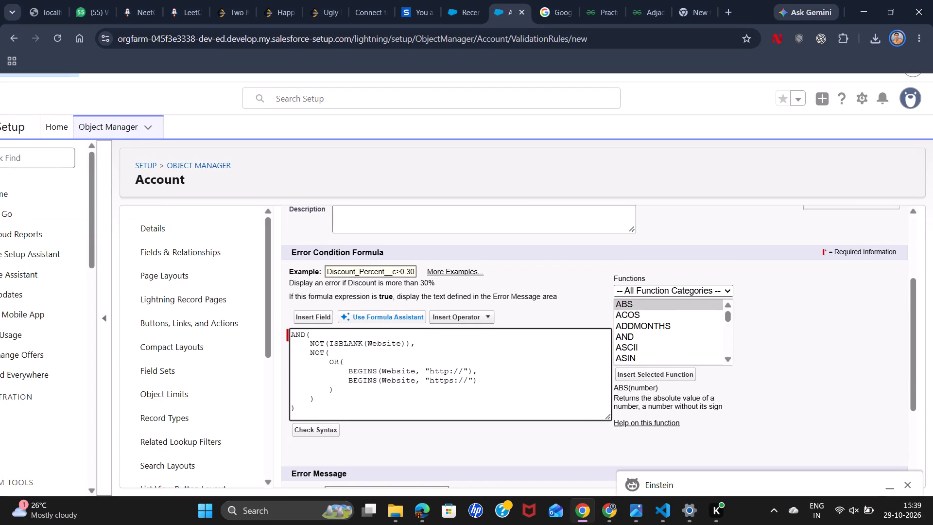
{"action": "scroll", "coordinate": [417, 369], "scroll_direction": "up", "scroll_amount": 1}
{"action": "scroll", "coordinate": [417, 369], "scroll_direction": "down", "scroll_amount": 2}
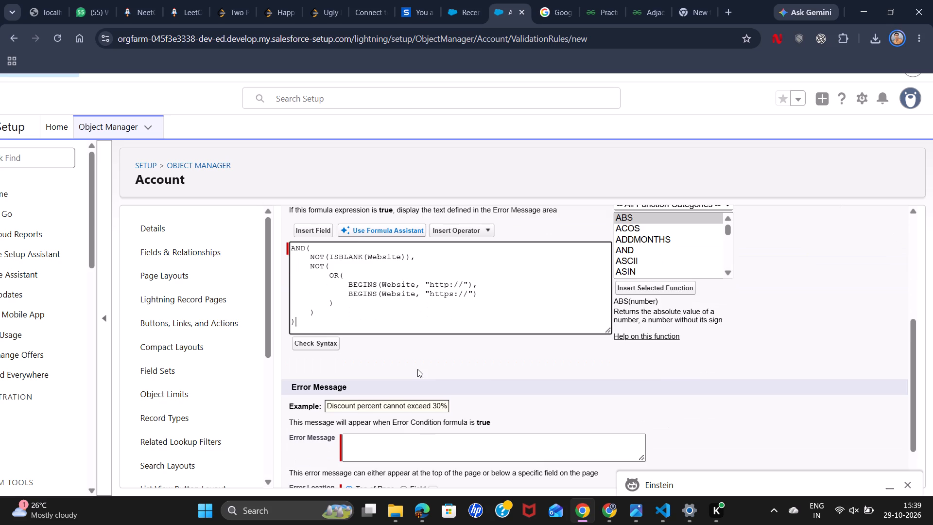
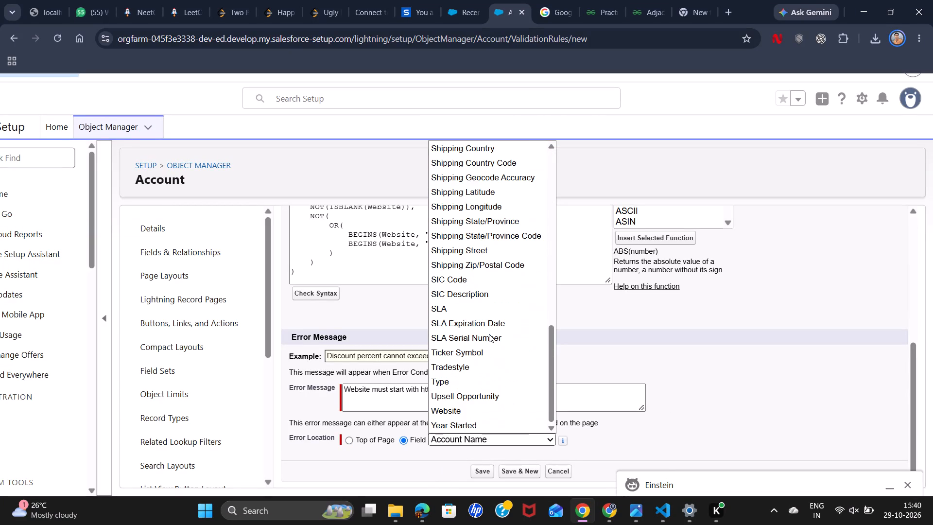
Set the error location of the website format validation rule to the Website field.
{"action": "scroll", "coordinate": [489, 334], "scroll_direction": "down", "scroll_amount": 1}
{"action": "left_click", "coordinate": [435, 417]}
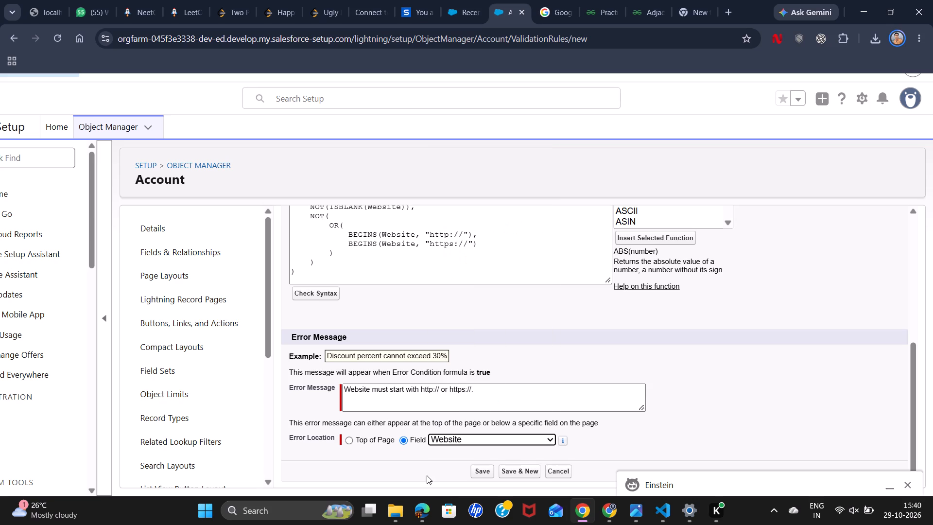
{"action": "left_click", "coordinate": [479, 472]}
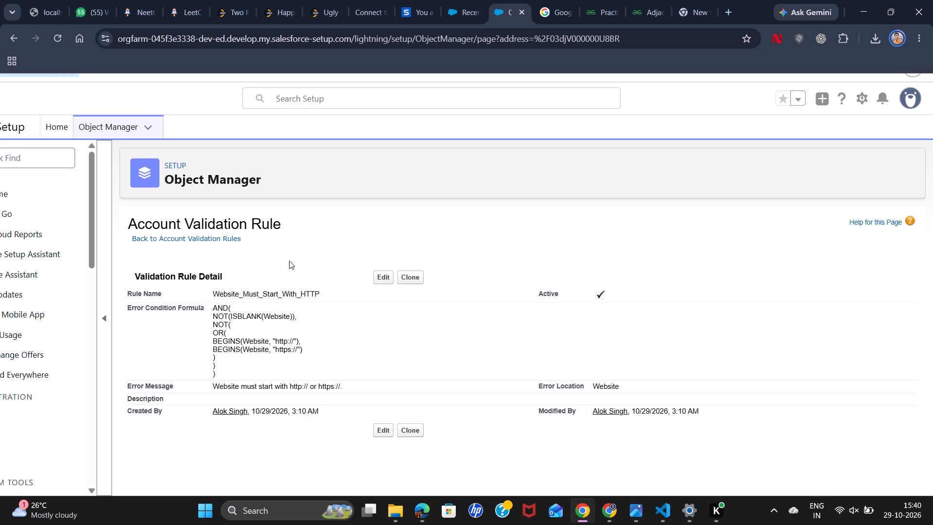
Capture a screenshot of the saved Website_Must_Start_With_HTTP rule details, from the Account Validation Rule heading down past the audit information.
{"action": "key", "text": "Print"}
{"action": "left_click_drag", "start_coordinate": [119, 198], "coordinate": [448, 317]}
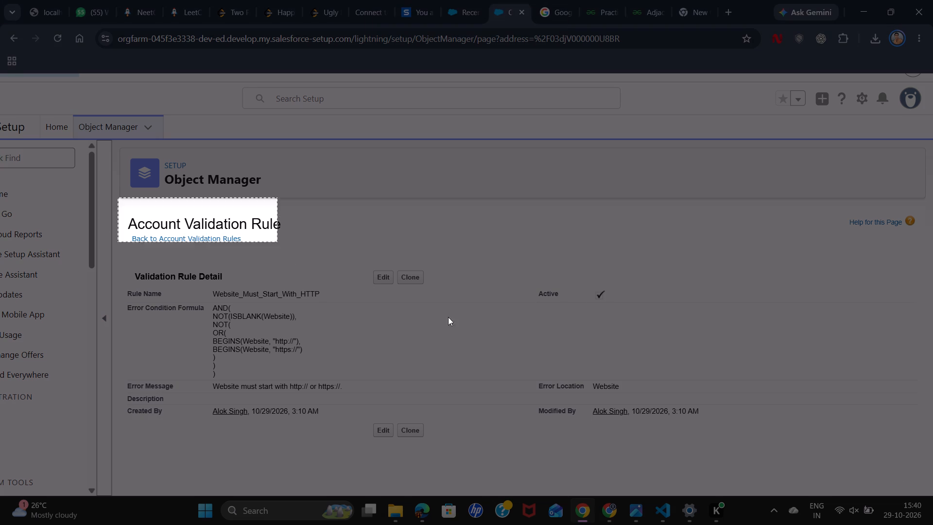
{"action": "left_click_drag", "start_coordinate": [448, 317], "coordinate": [932, 481]}
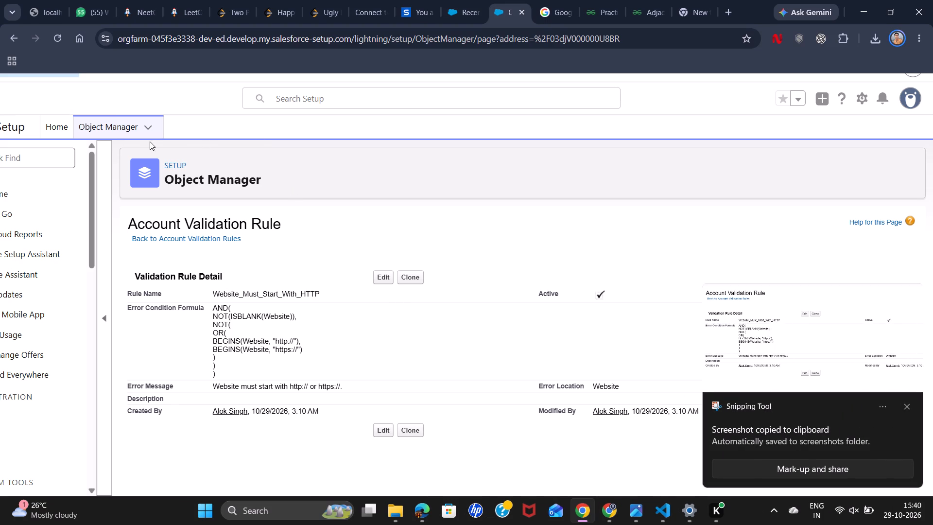
Return to the Account object in Object Manager and open its list of page layouts.
{"action": "left_click", "coordinate": [115, 122]}
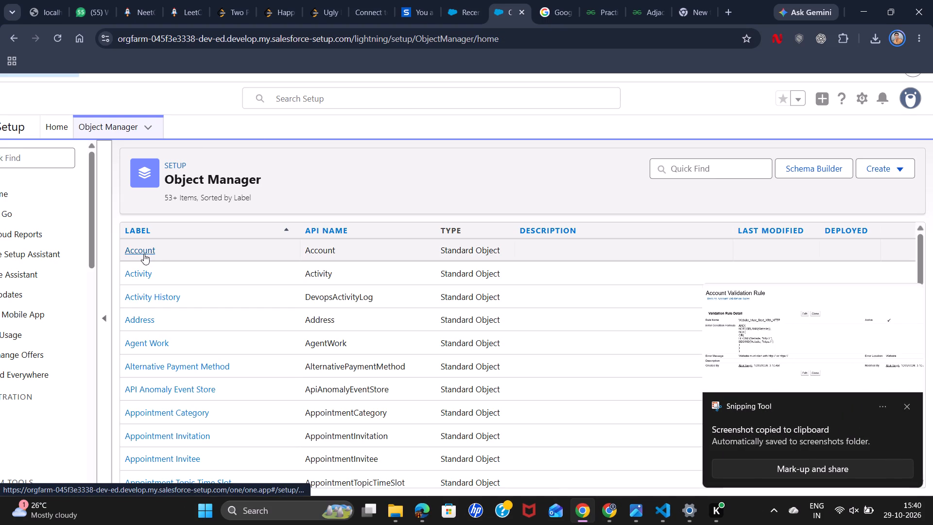
{"action": "left_click", "coordinate": [144, 254]}
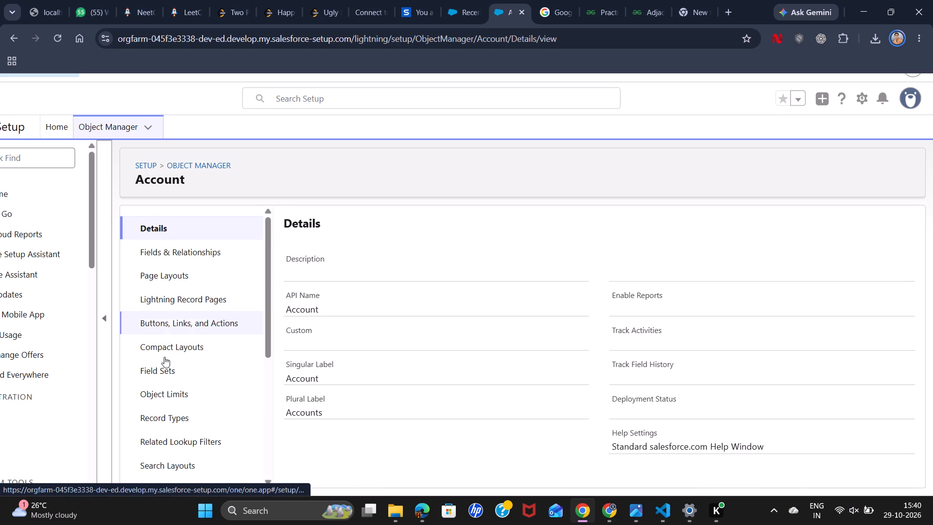
{"action": "left_click", "coordinate": [168, 276]}
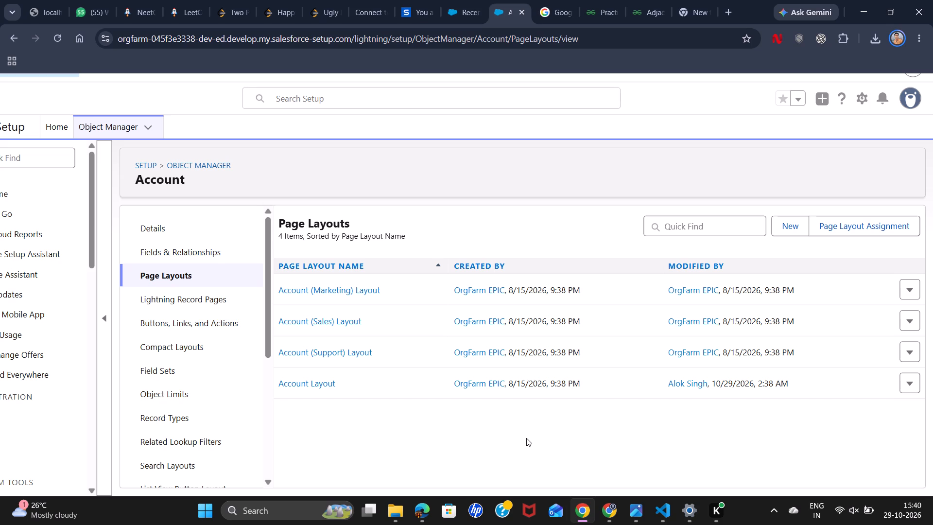